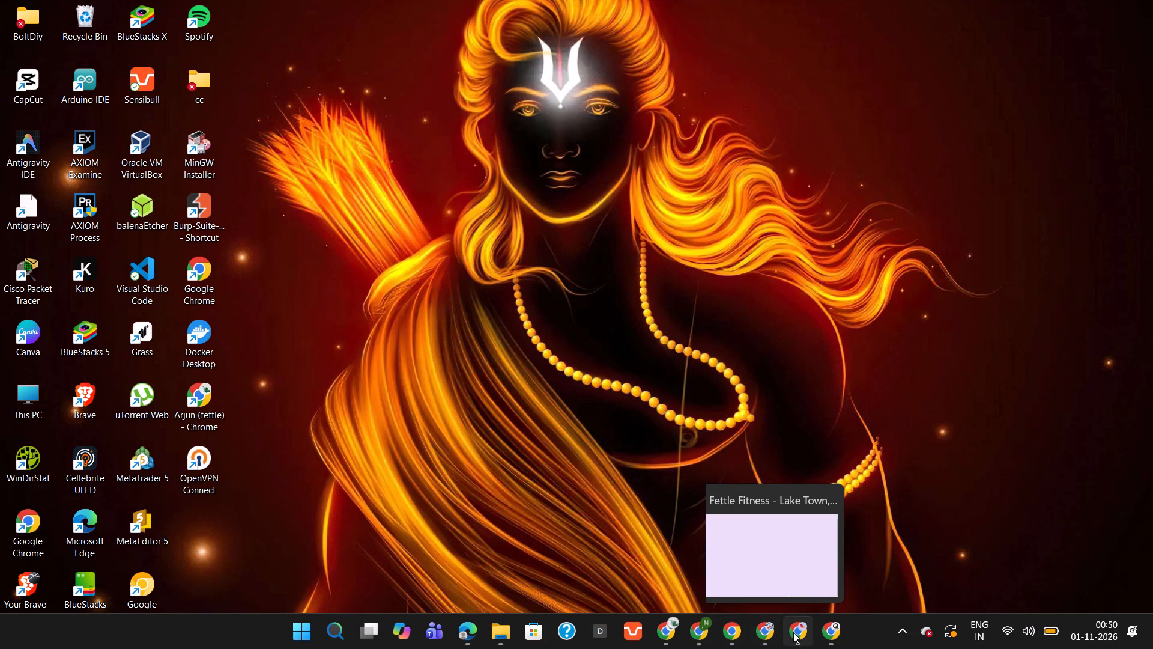
left_click(736, 628)
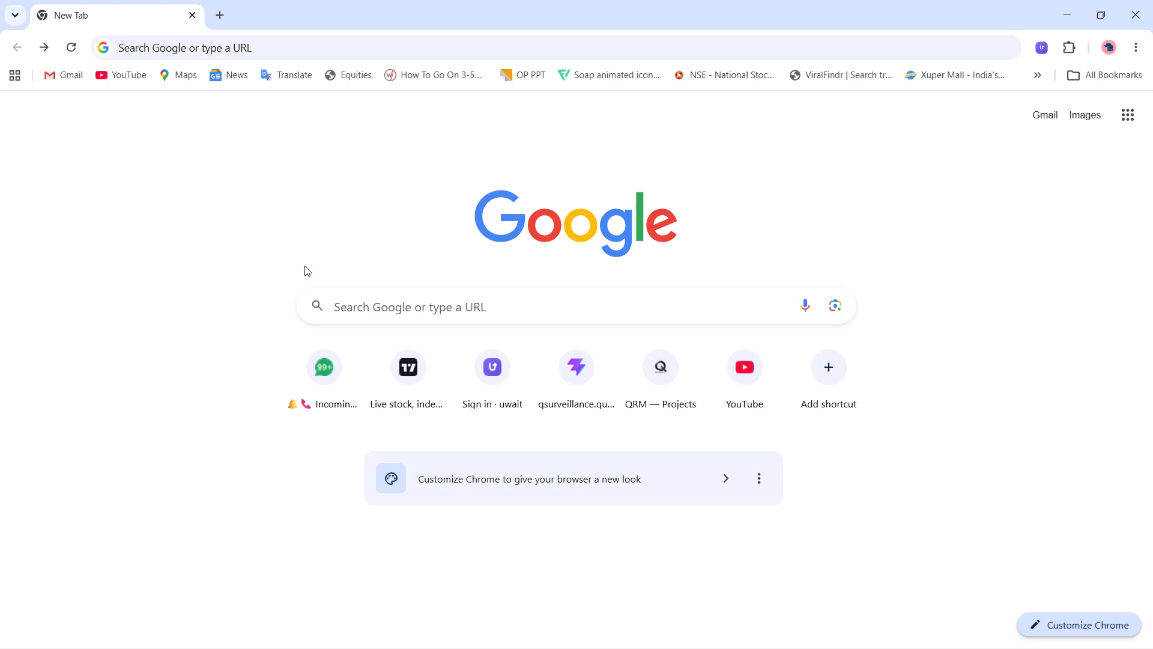
left_click(405, 382)
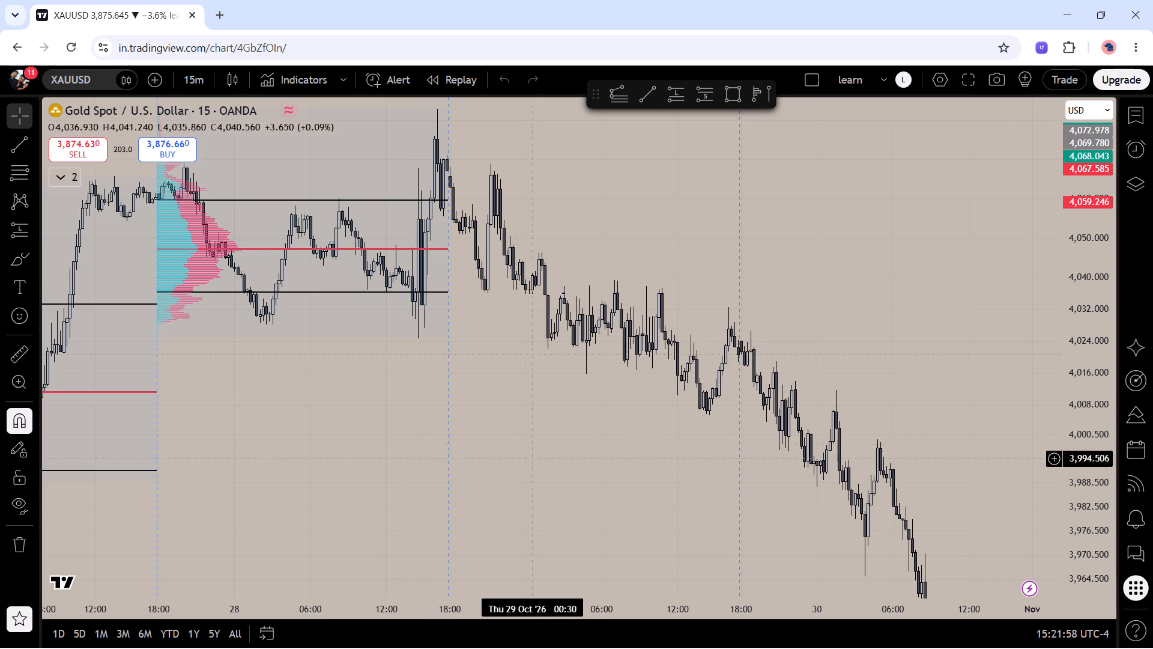
Change the XAUUSD chart from the 15-minute interval to the 1 day interval.
left_click_drag(515, 478, 591, 217)
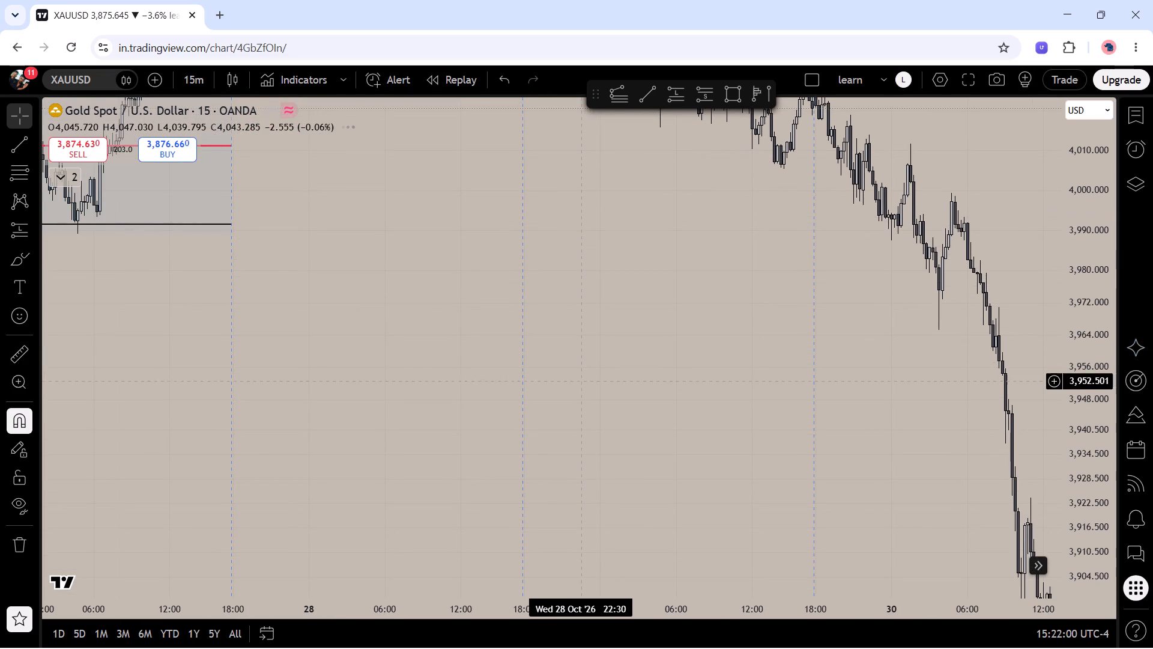
left_click_drag(580, 382, 503, 273)
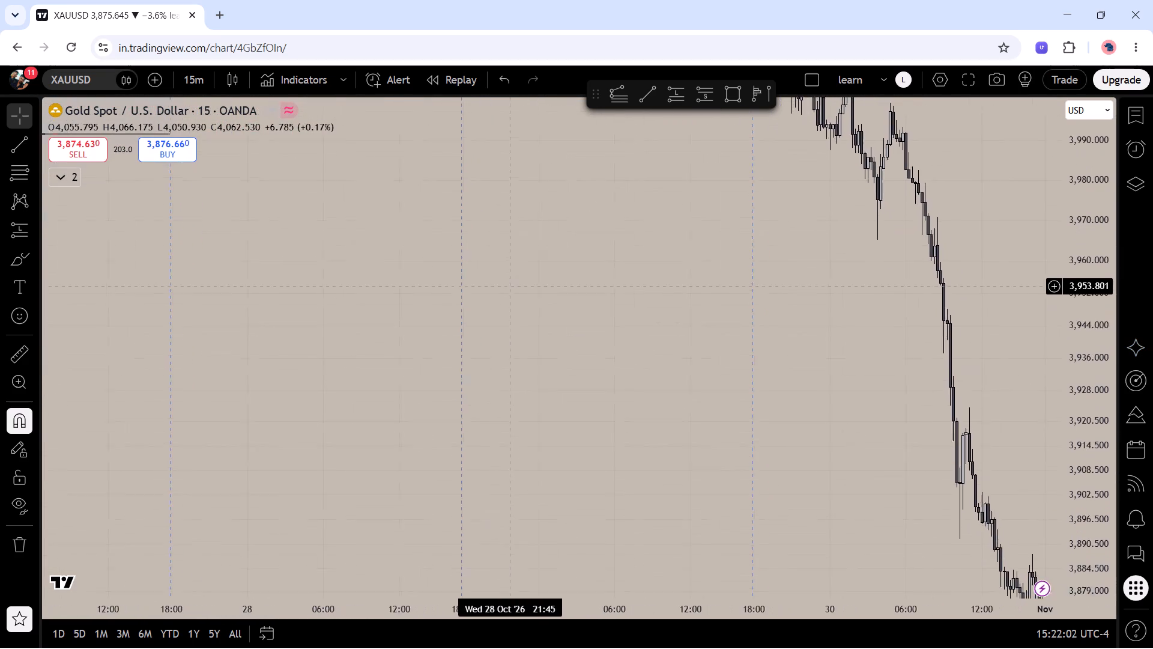
left_click_drag(503, 273, 543, 384)
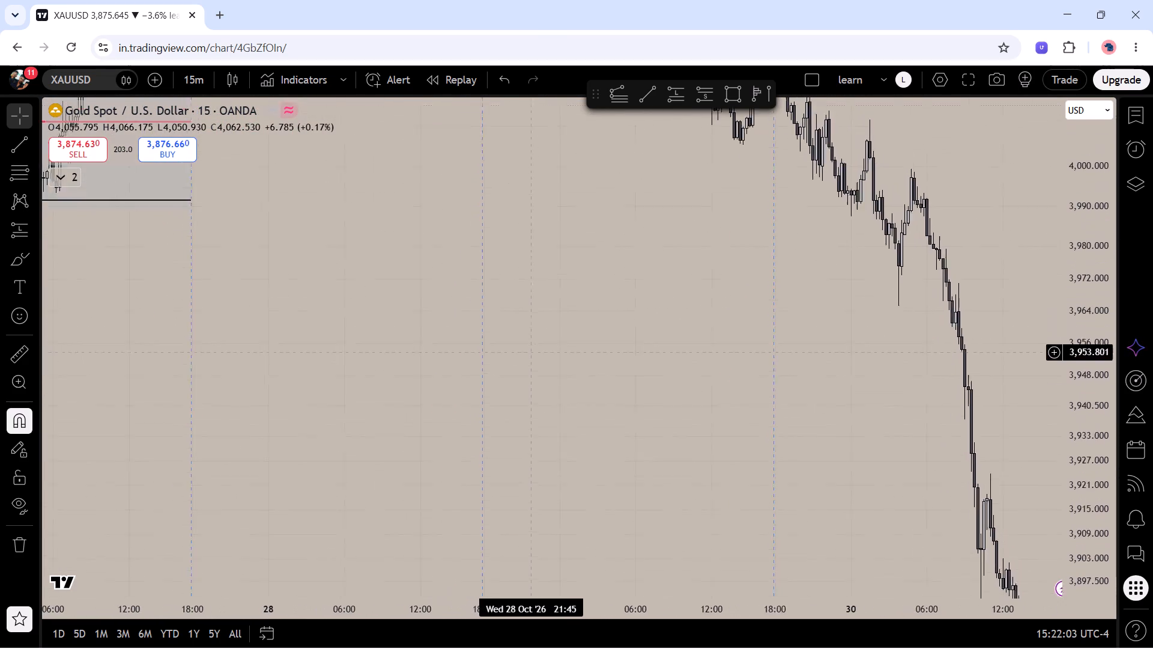
left_click_drag(543, 384, 564, 489)
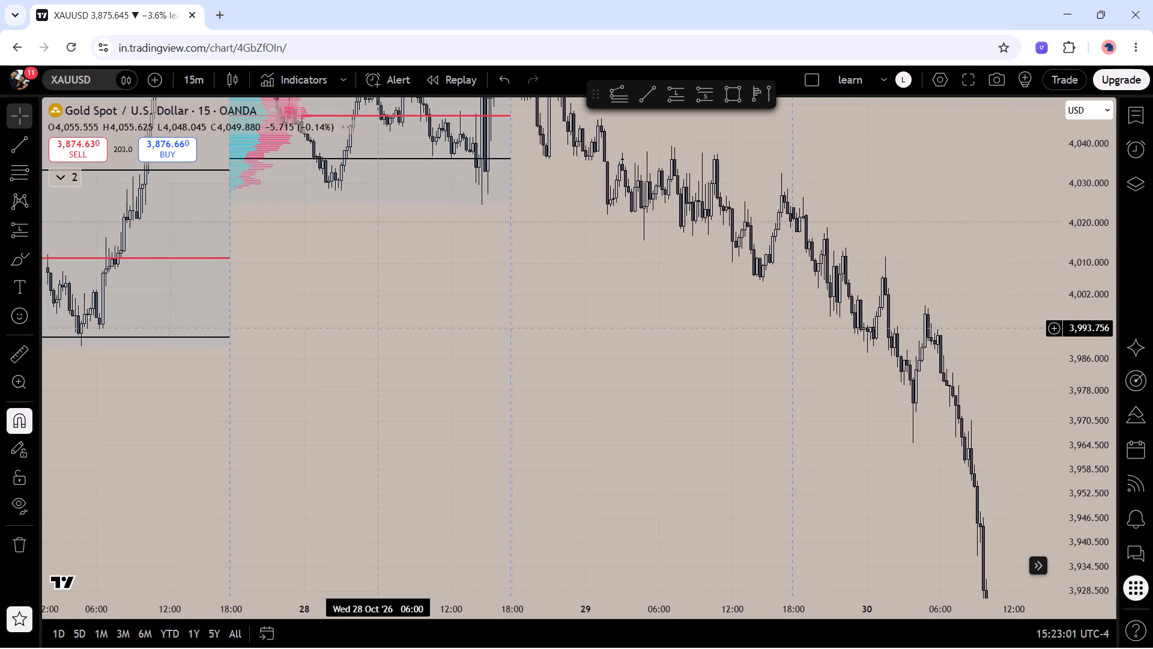
left_click_drag(454, 324, 458, 504)
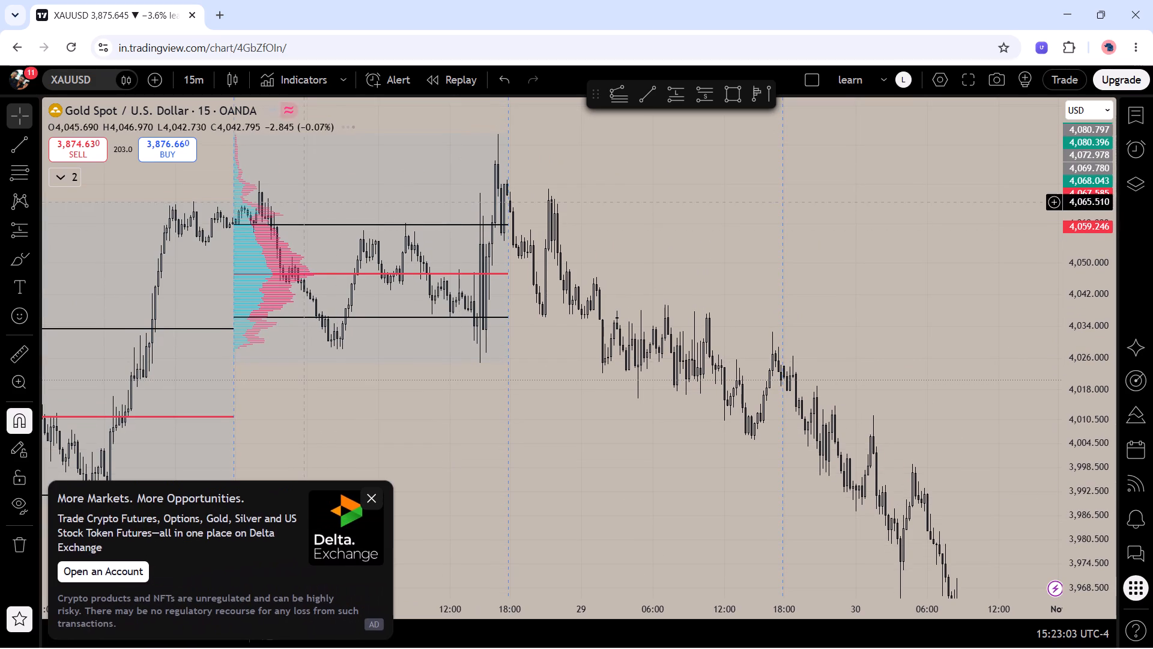
left_click(201, 82)
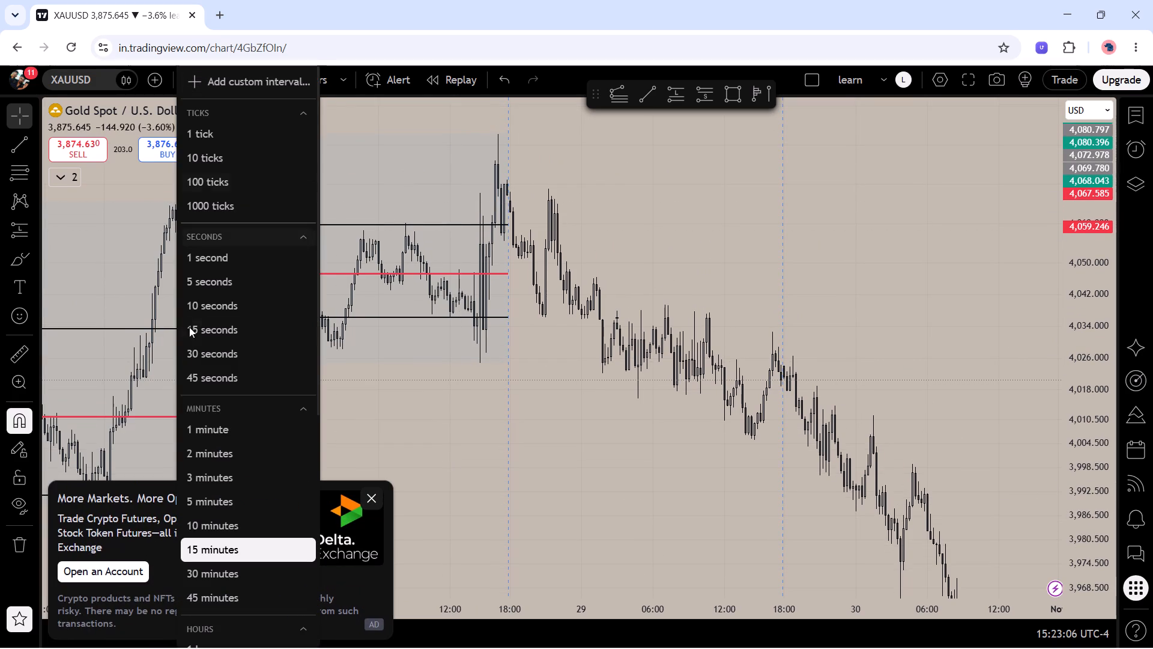
scroll(254, 374, "down", 2)
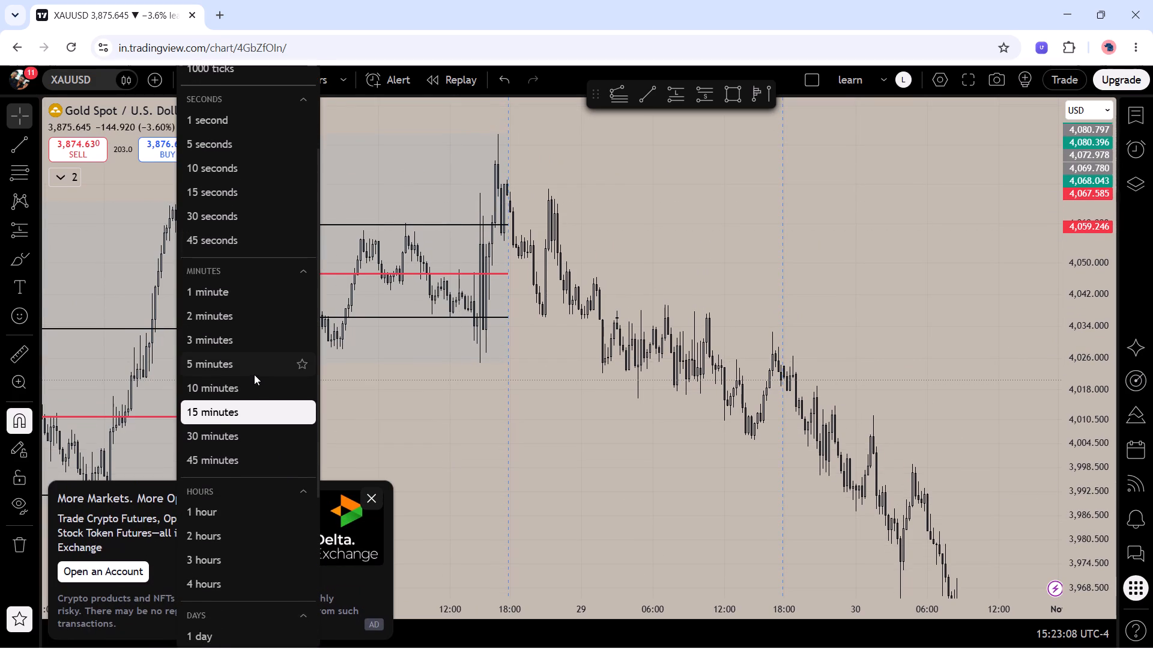
scroll(254, 374, "down", 2)
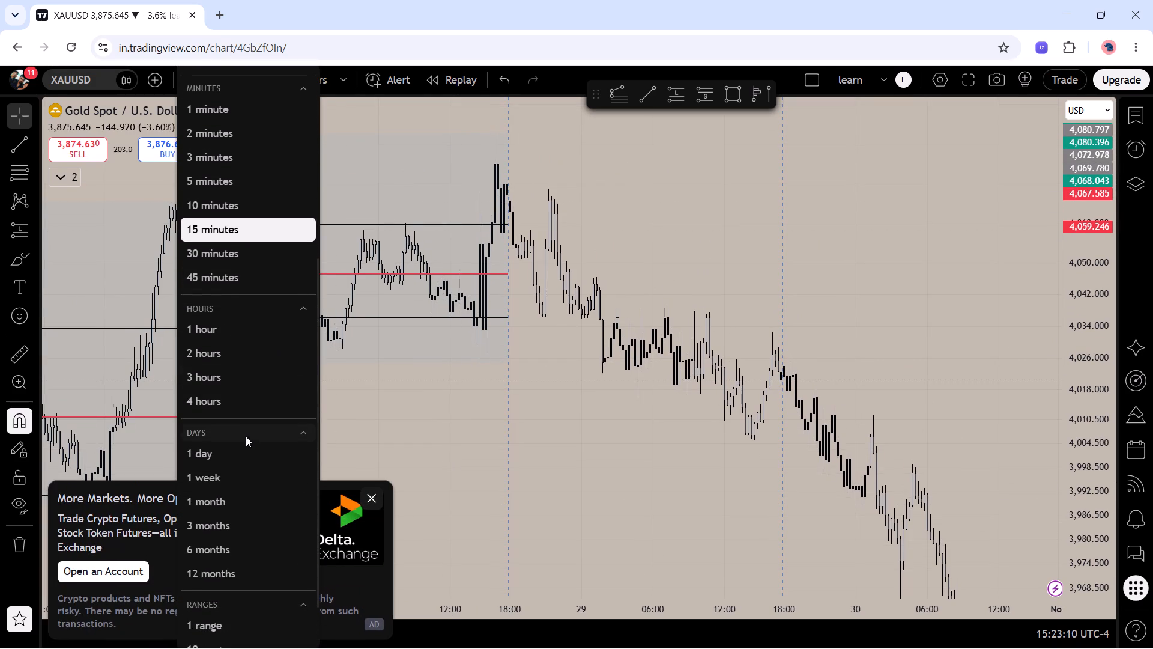
left_click(247, 448)
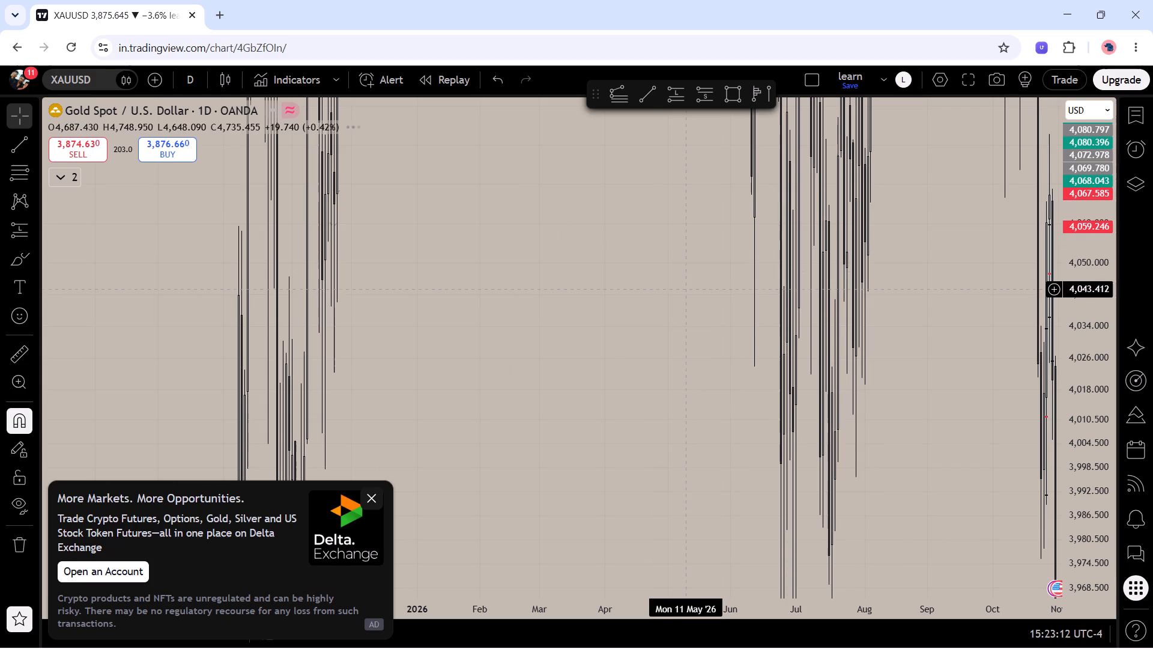
Delete the two existing volume profile drawings on the 27 and 28 October 2026 daily candles.
left_click_drag(1085, 261, 1091, 491)
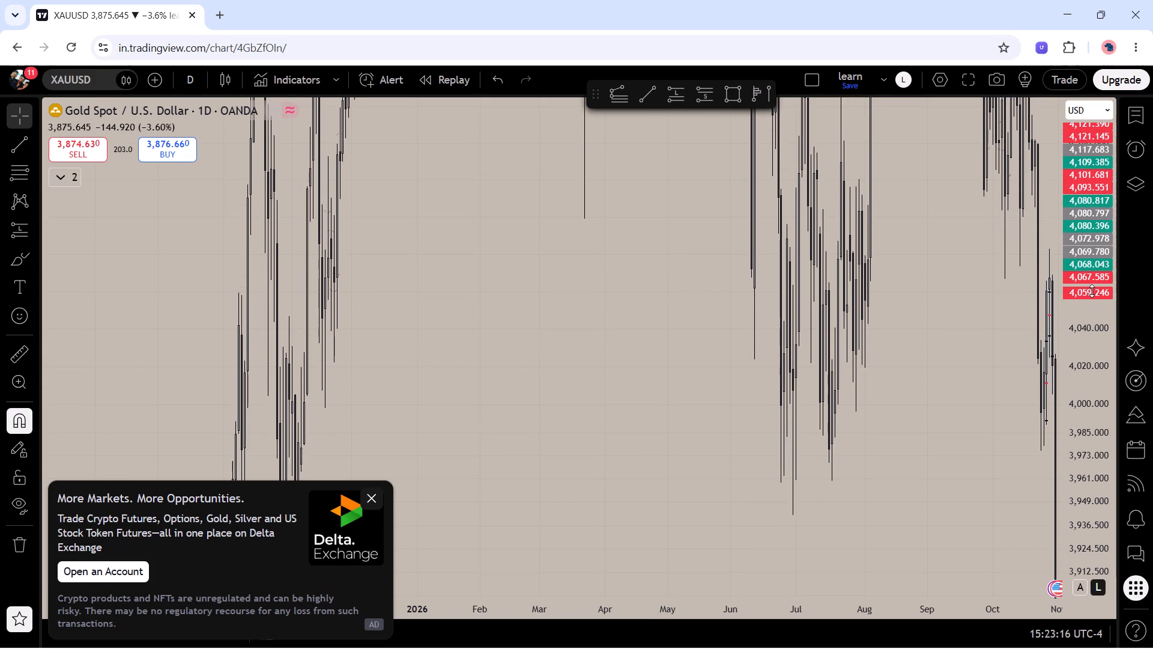
left_click_drag(1089, 290, 1097, 551)
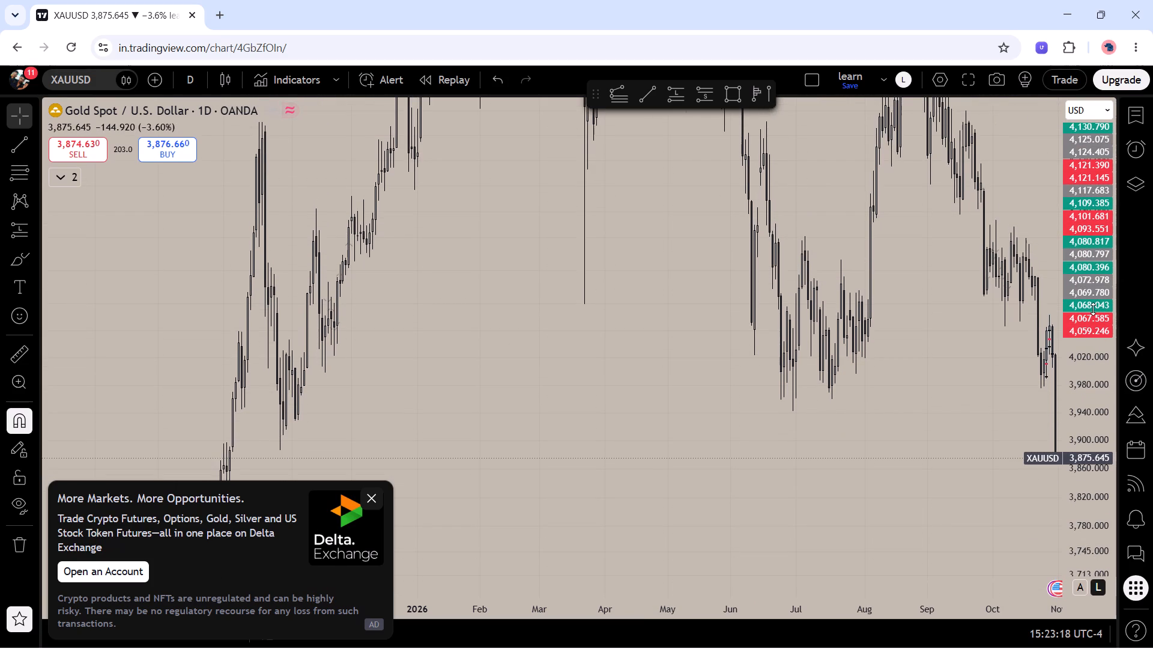
left_click_drag(1093, 309, 1096, 434)
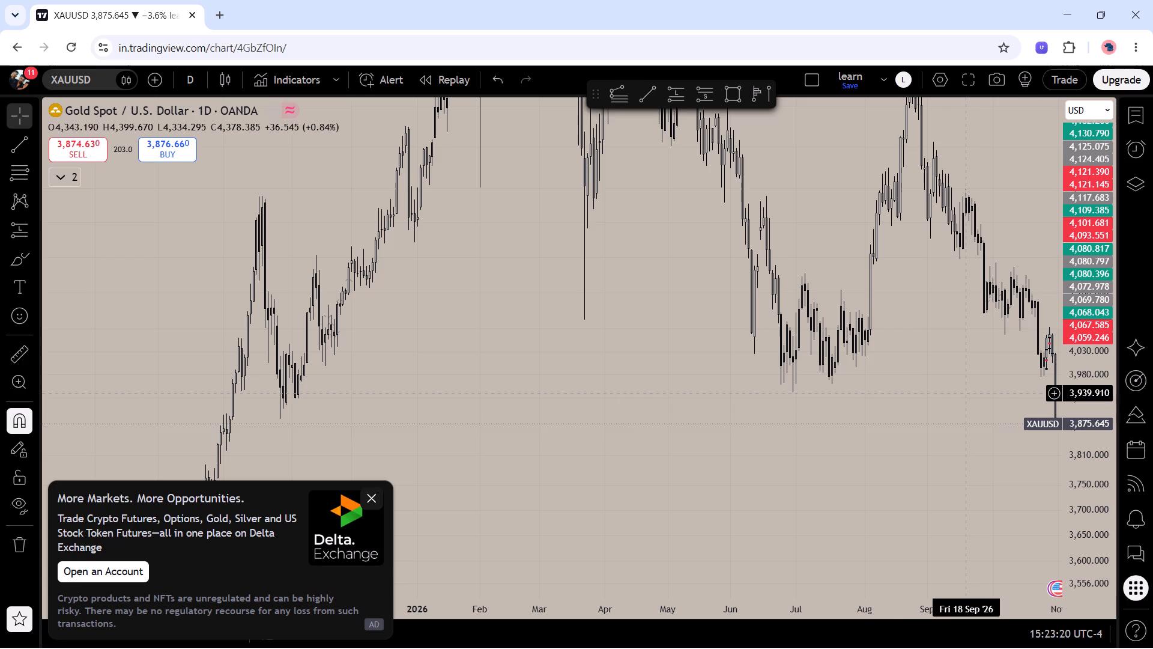
left_click_drag(967, 393, 680, 457)
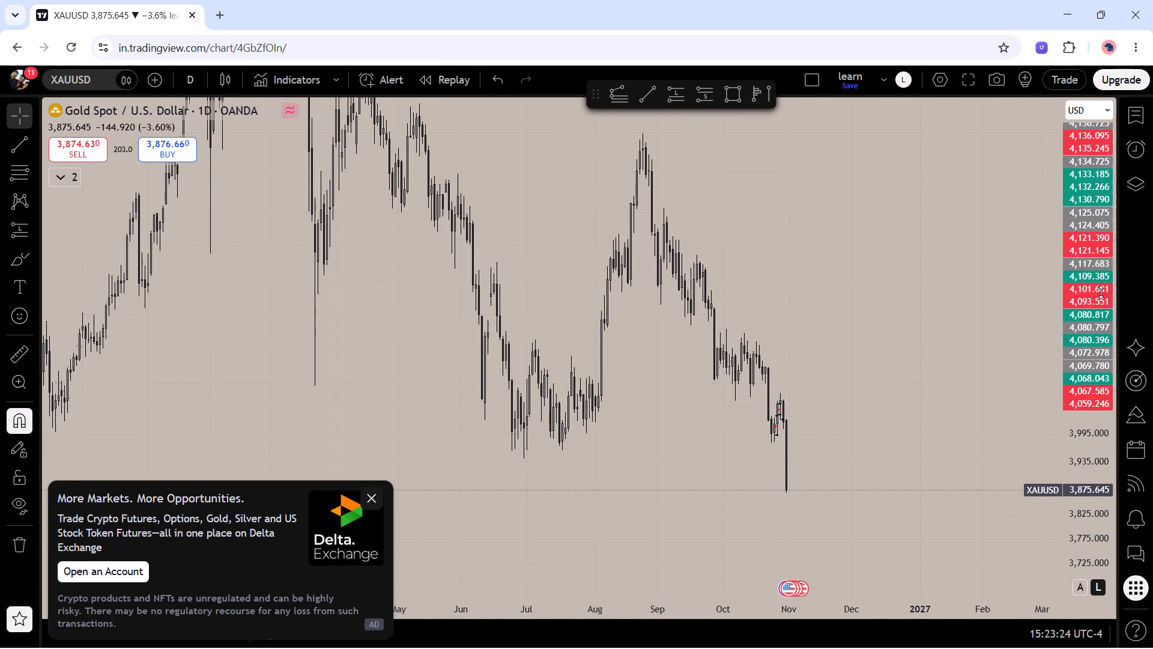
left_click_drag(1093, 293, 1107, 372)
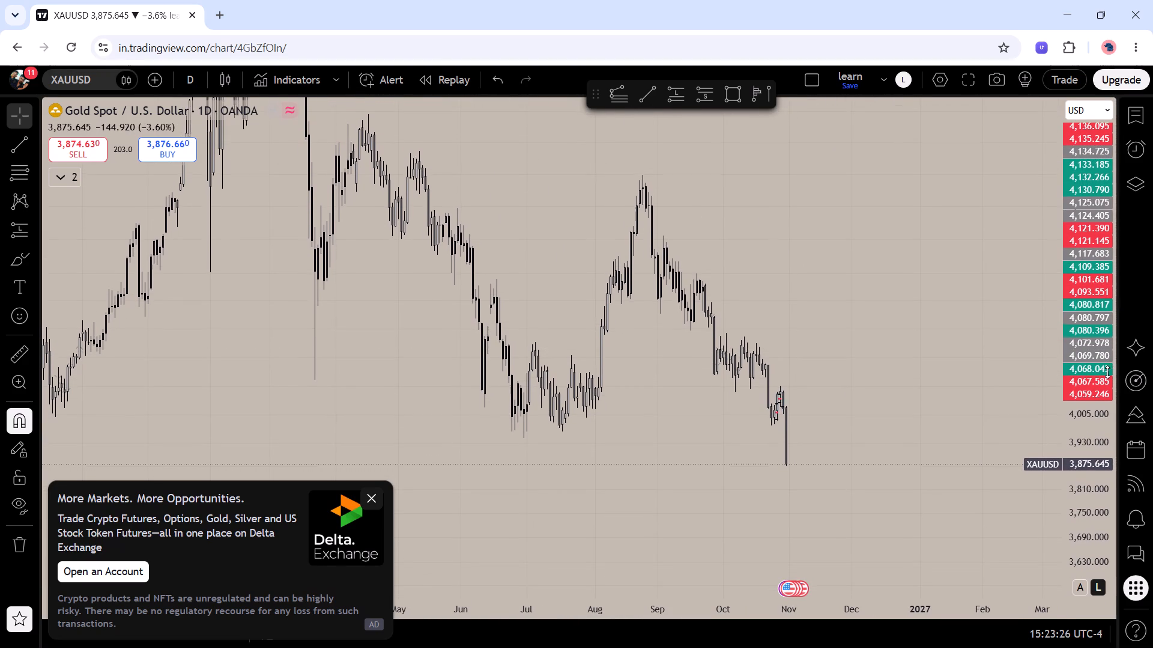
left_click_drag(1107, 372, 1106, 374)
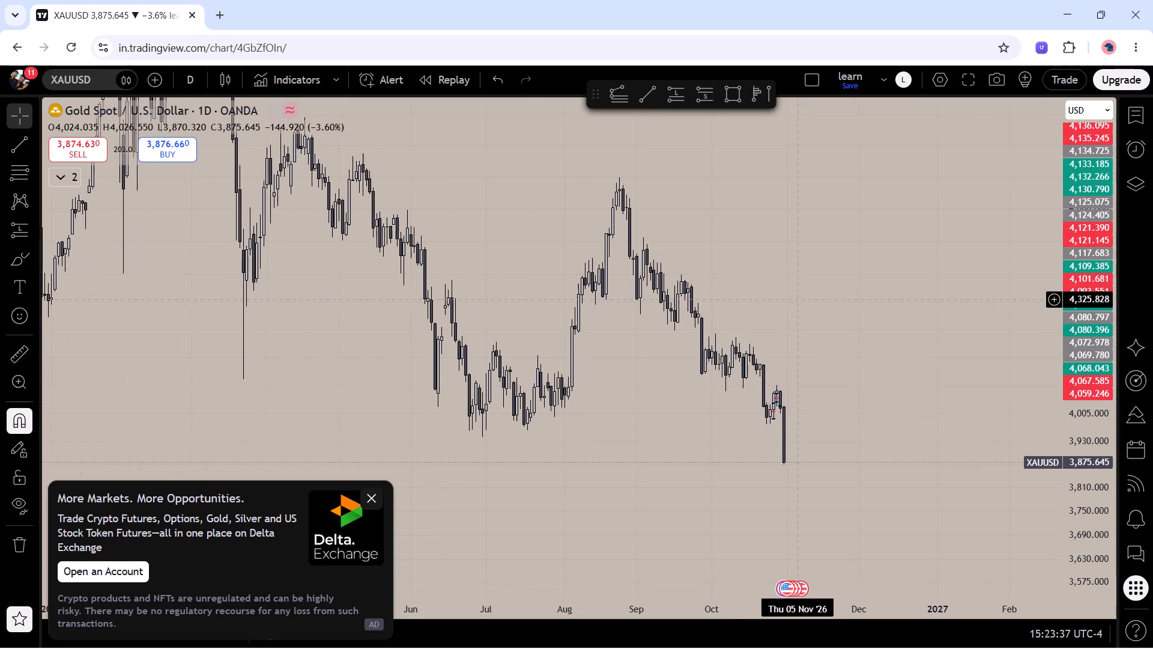
left_click(773, 420)
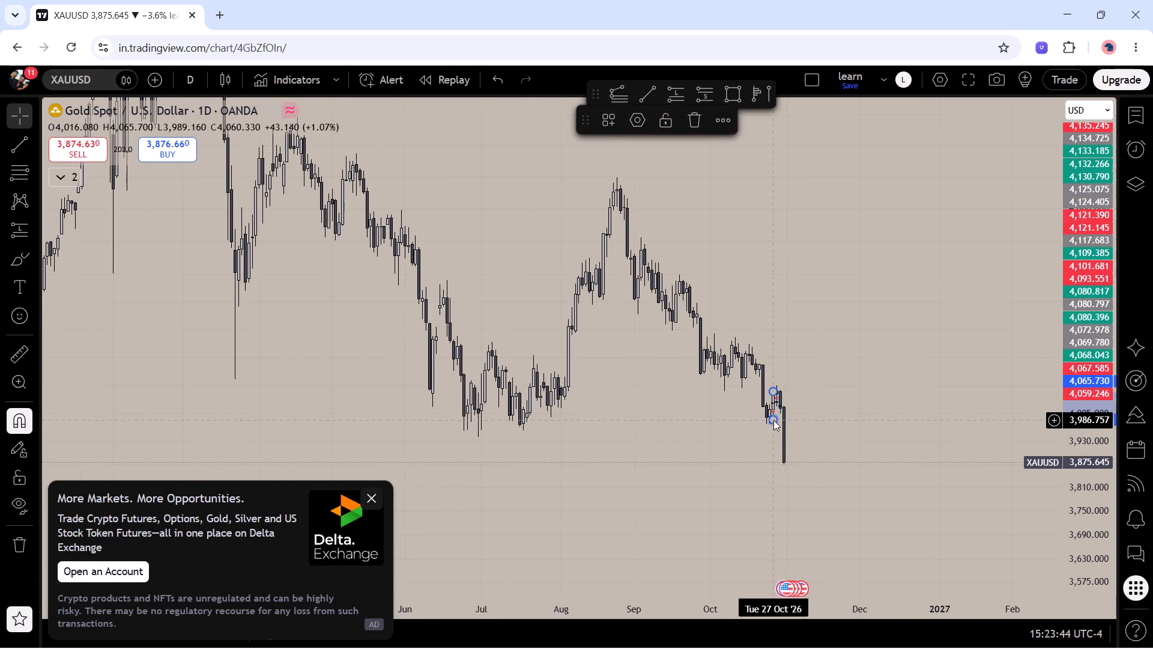
left_click_drag(773, 420, 712, 148)
left_click(712, 148)
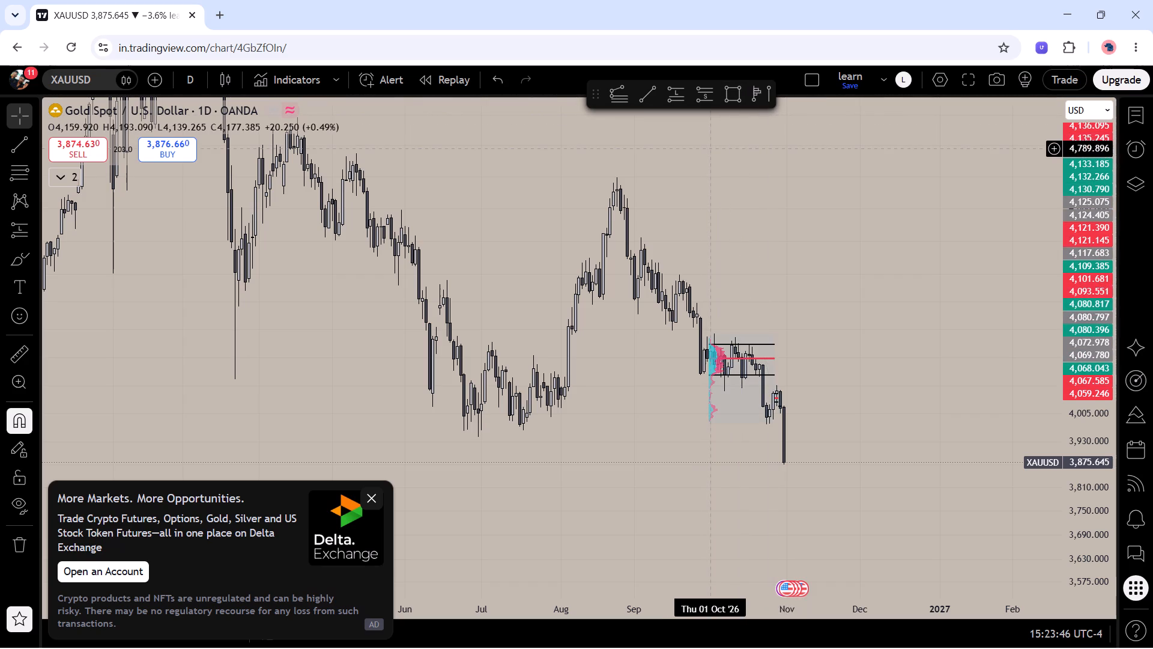
left_click(798, 324)
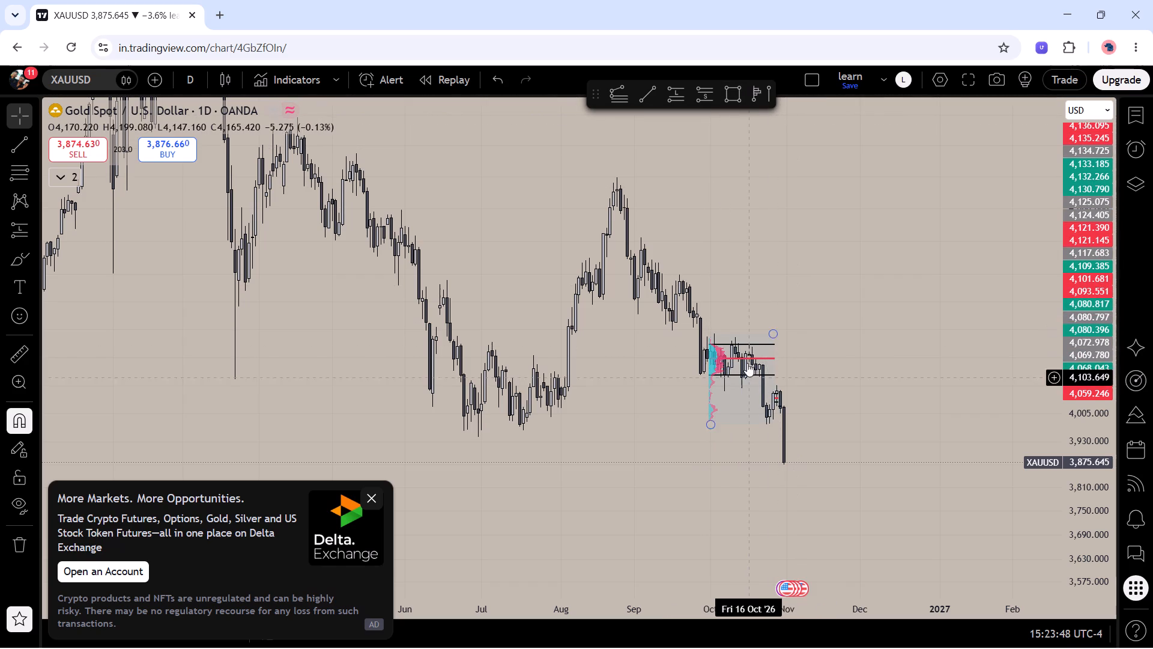
left_click(750, 356)
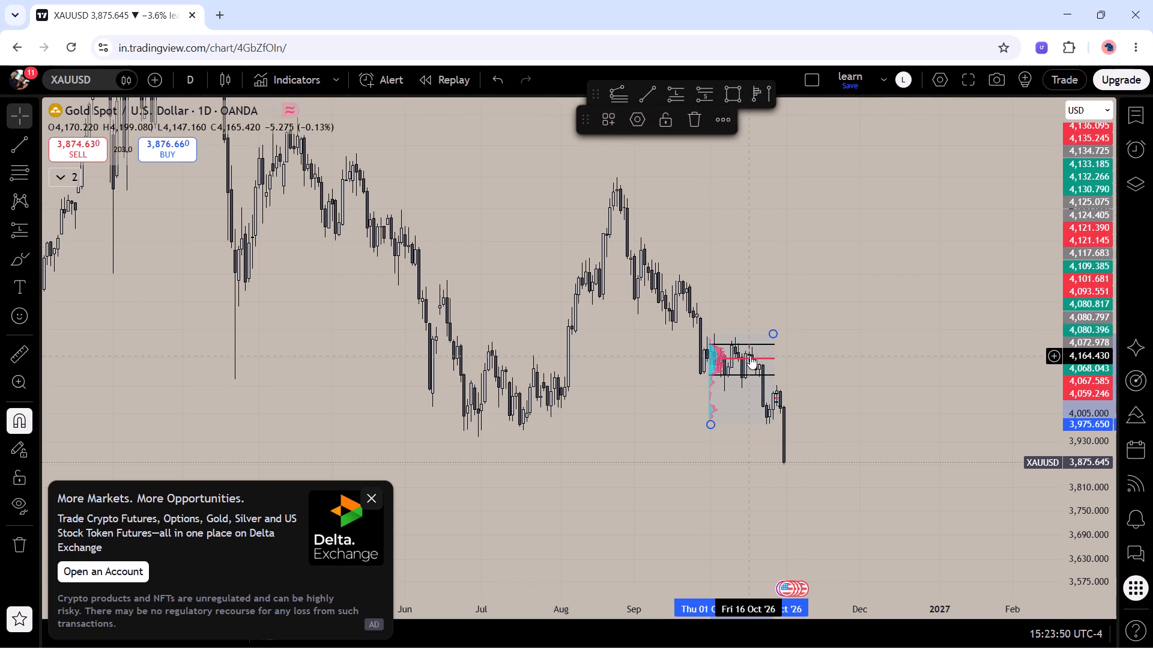
left_click(692, 127)
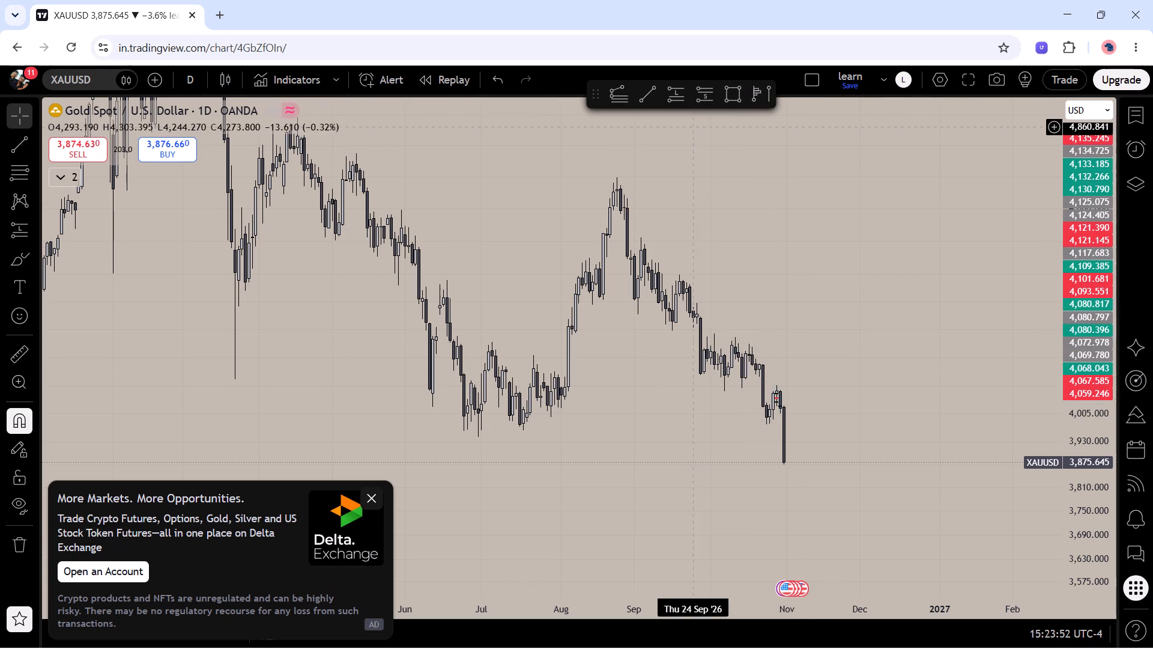
left_click(775, 398)
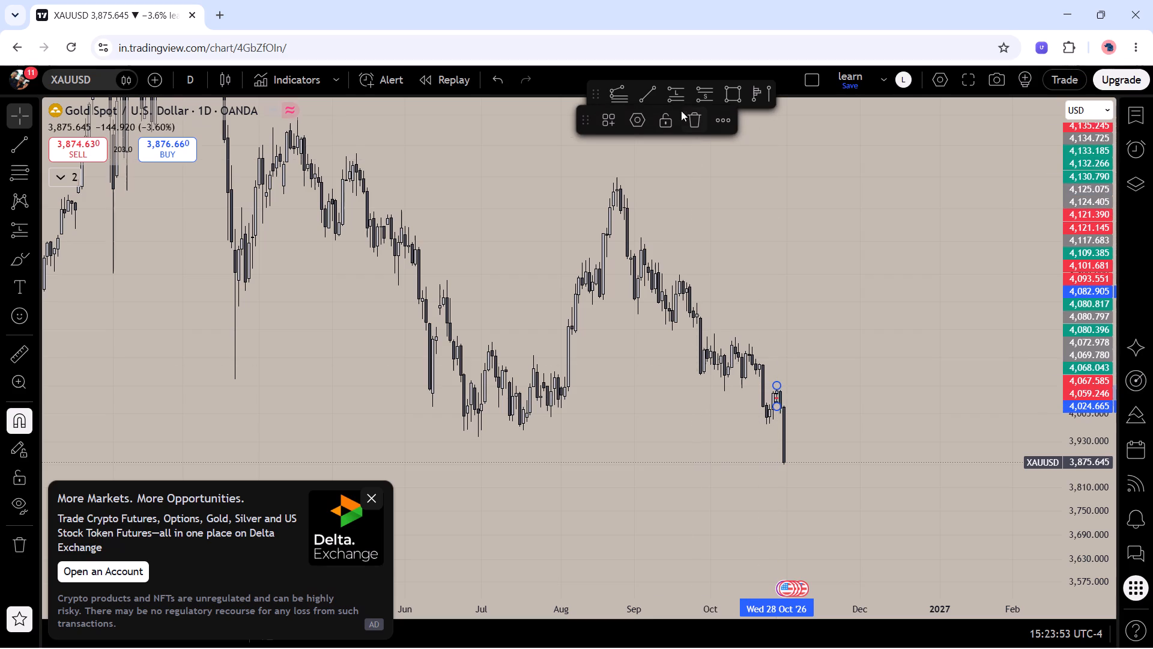
left_click(693, 120)
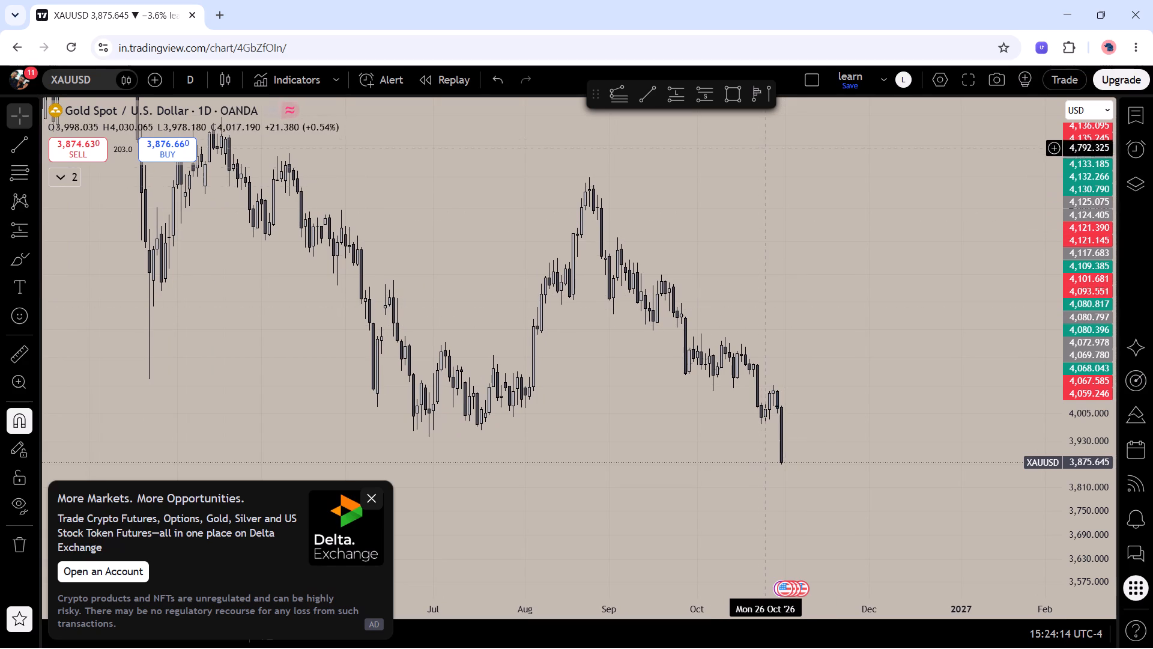
Draw a volume profile on the daily chart covering Monday 26 October to Friday 30 October 2026.
left_click(762, 102)
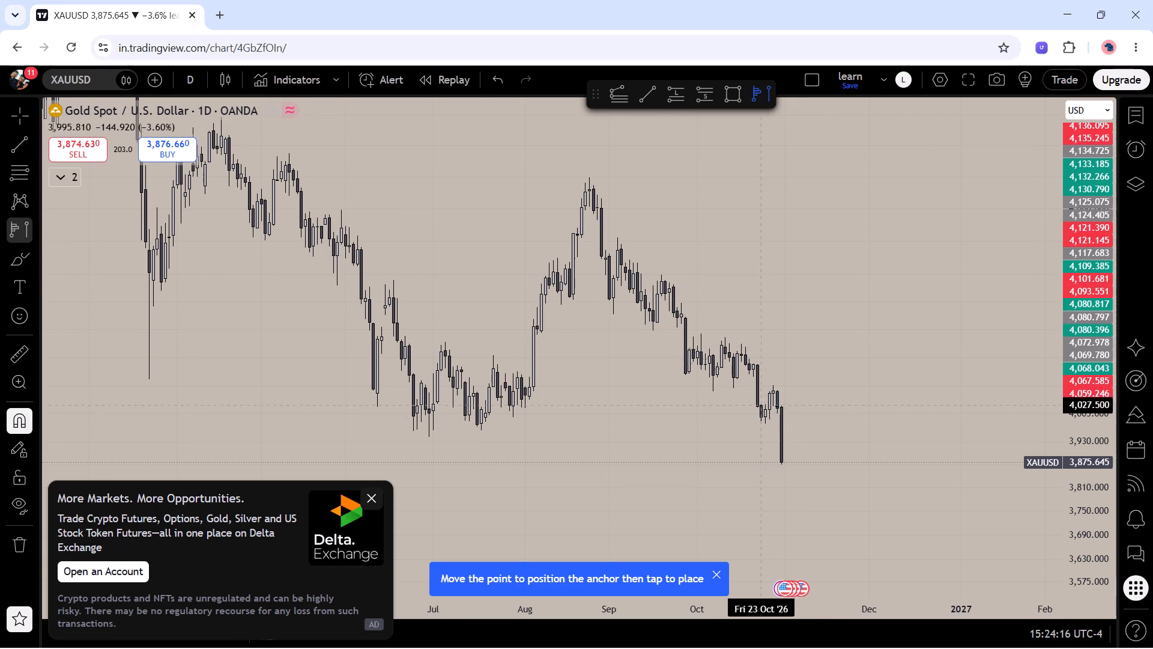
left_click(766, 416)
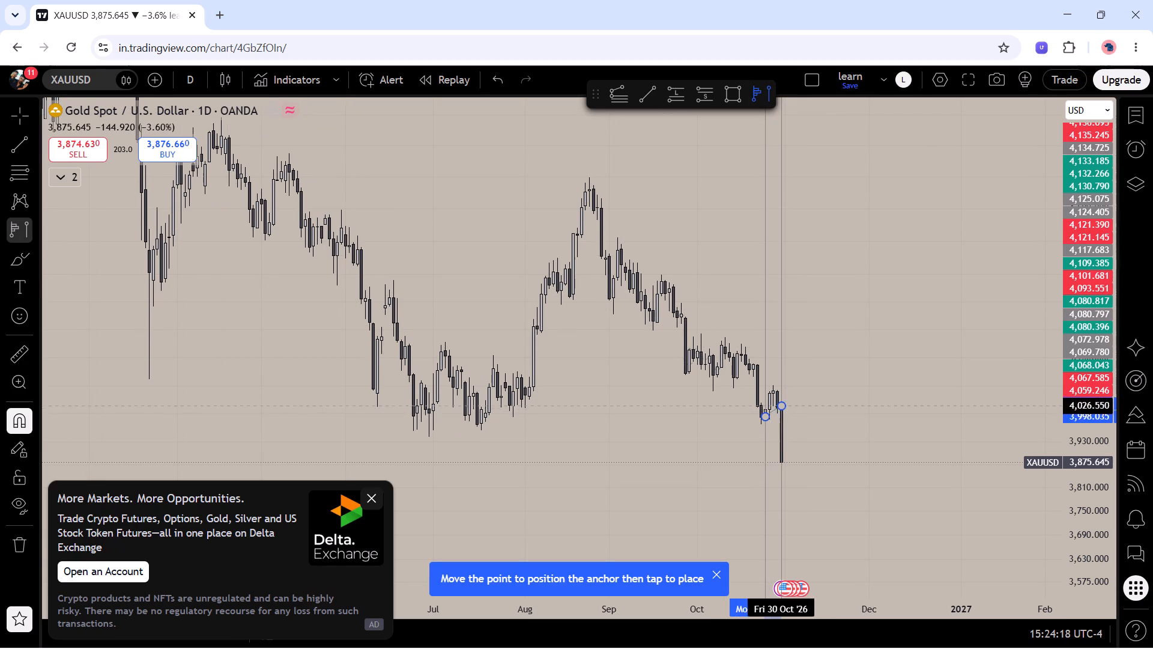
left_click(798, 461)
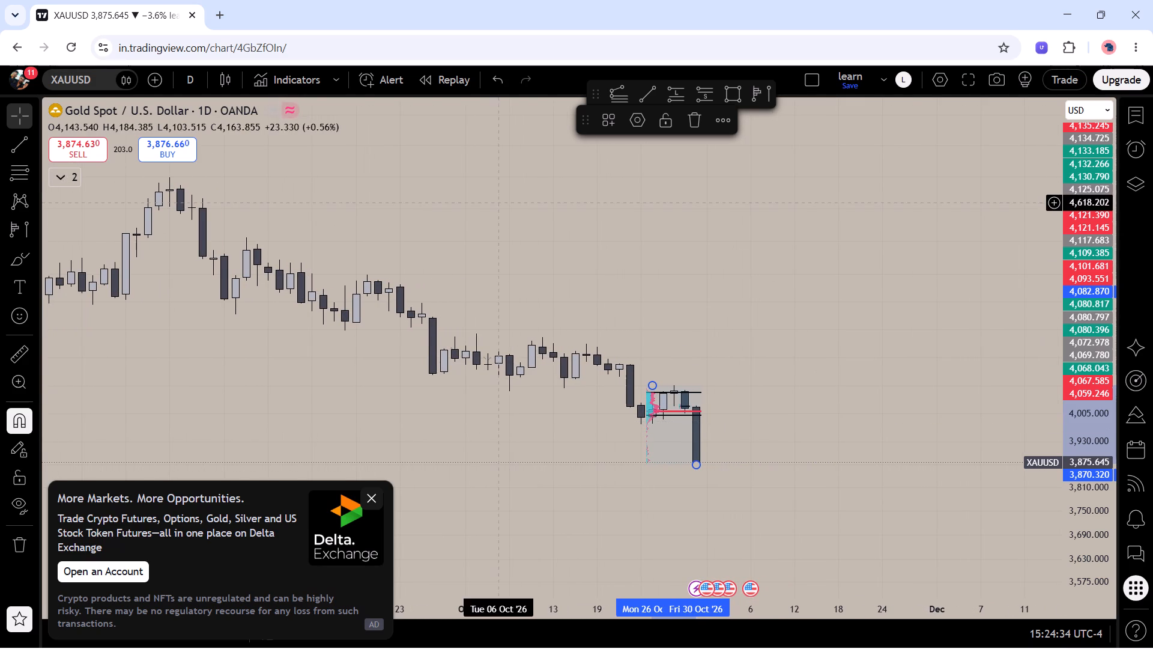
Change the XAUUSD chart's interval to 15 minutes.
left_click(199, 84)
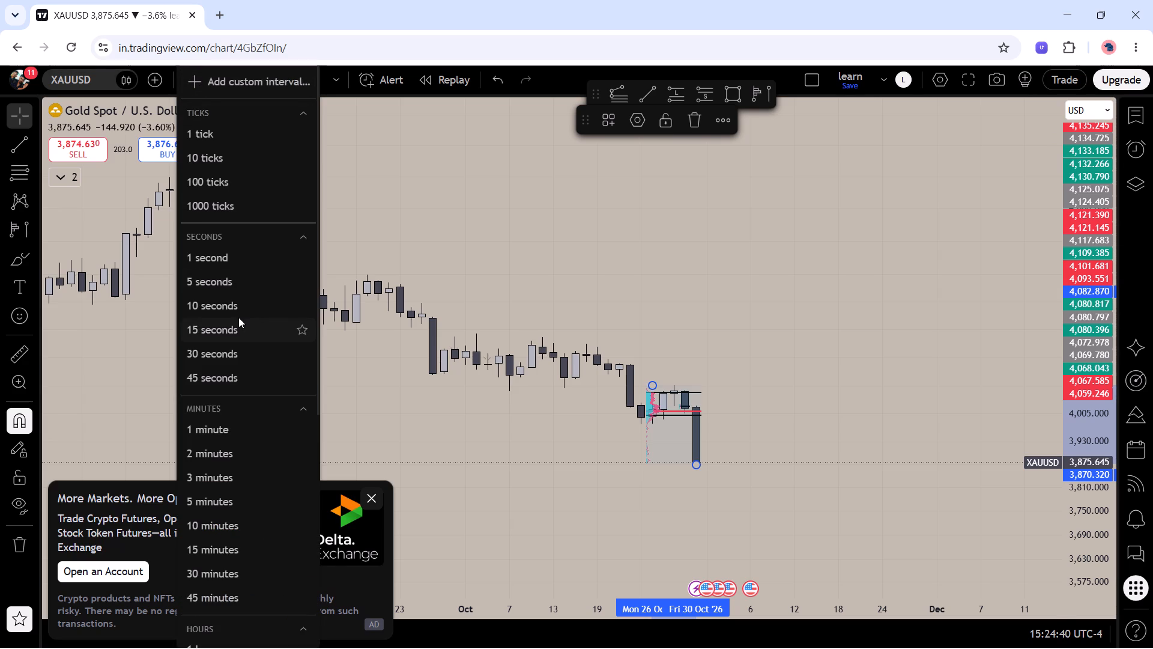
left_click(223, 546)
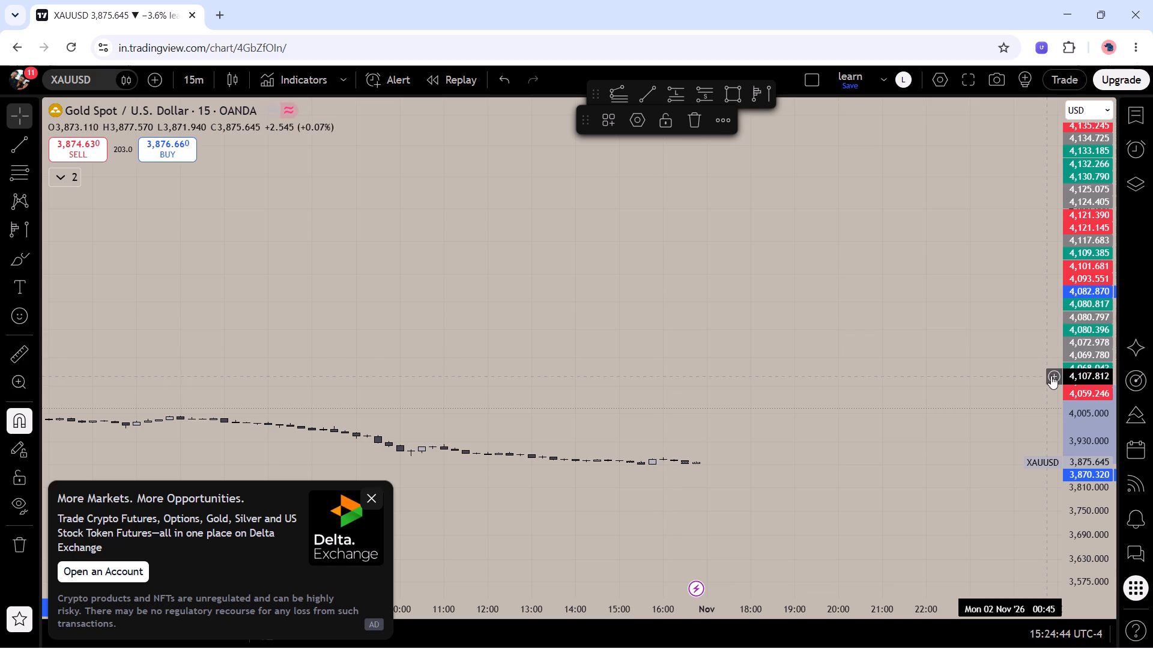
Examine the 29 and 30 October 2026 candles on the 15-minute chart against the volume profile's horizontal levels.
left_click_drag(1080, 385, 1077, 156)
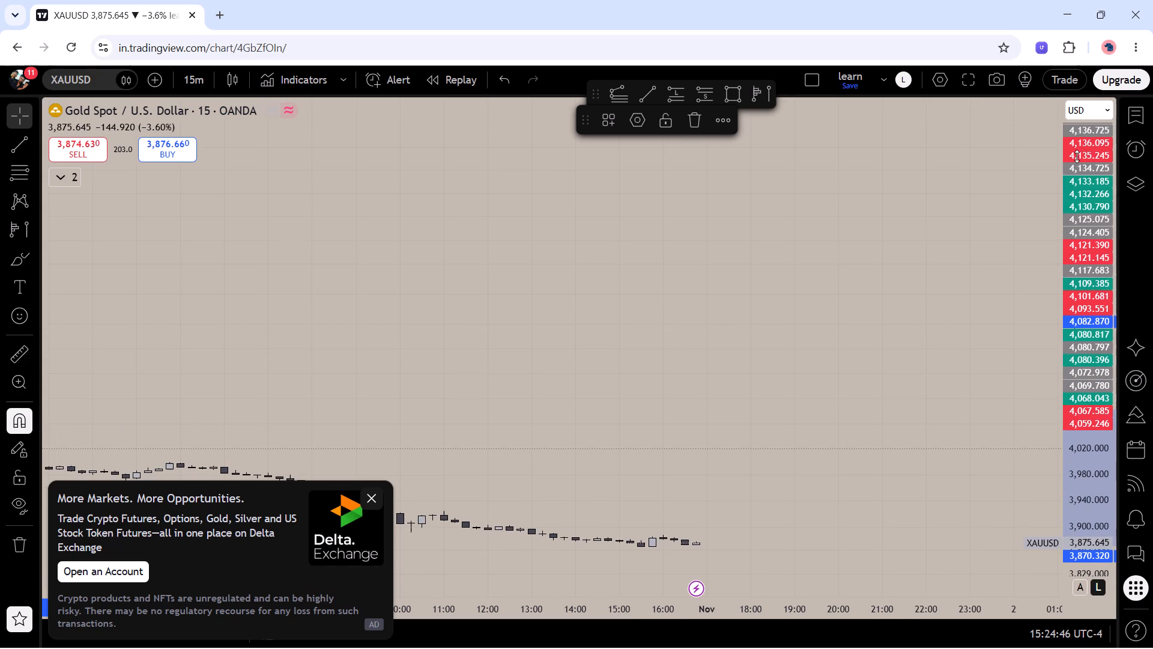
left_click_drag(1077, 156, 1078, 157)
scroll(882, 412, "down", 1)
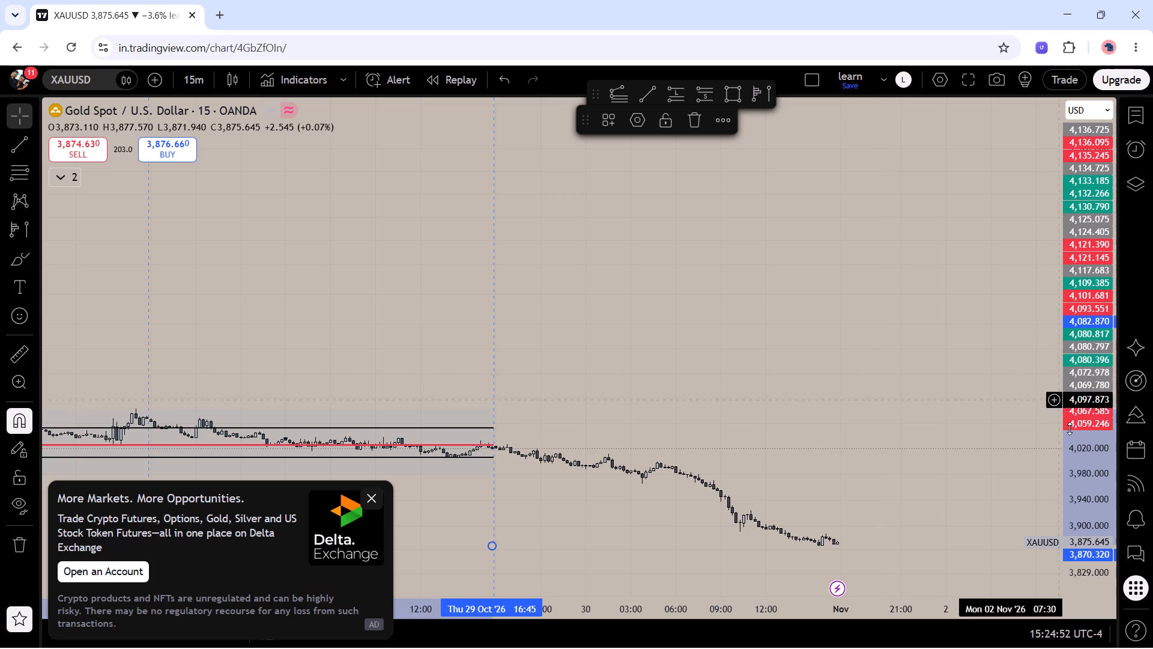
left_click(1097, 360)
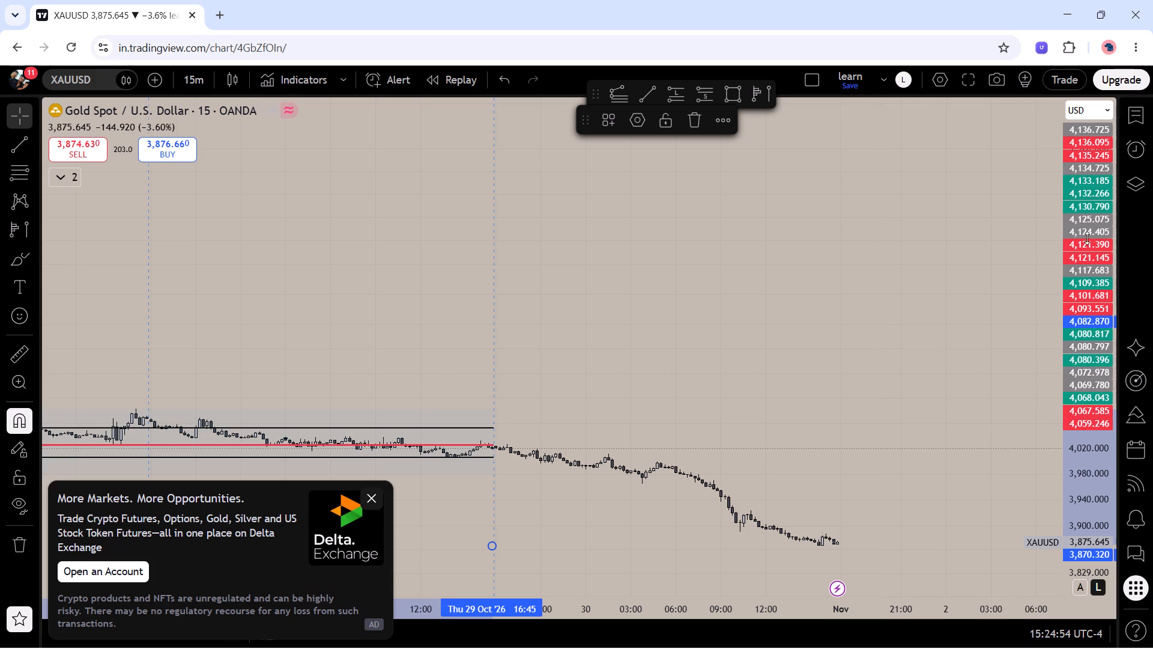
left_click(1086, 319)
left_click(1097, 331)
left_click_drag(1089, 319, 1083, 249)
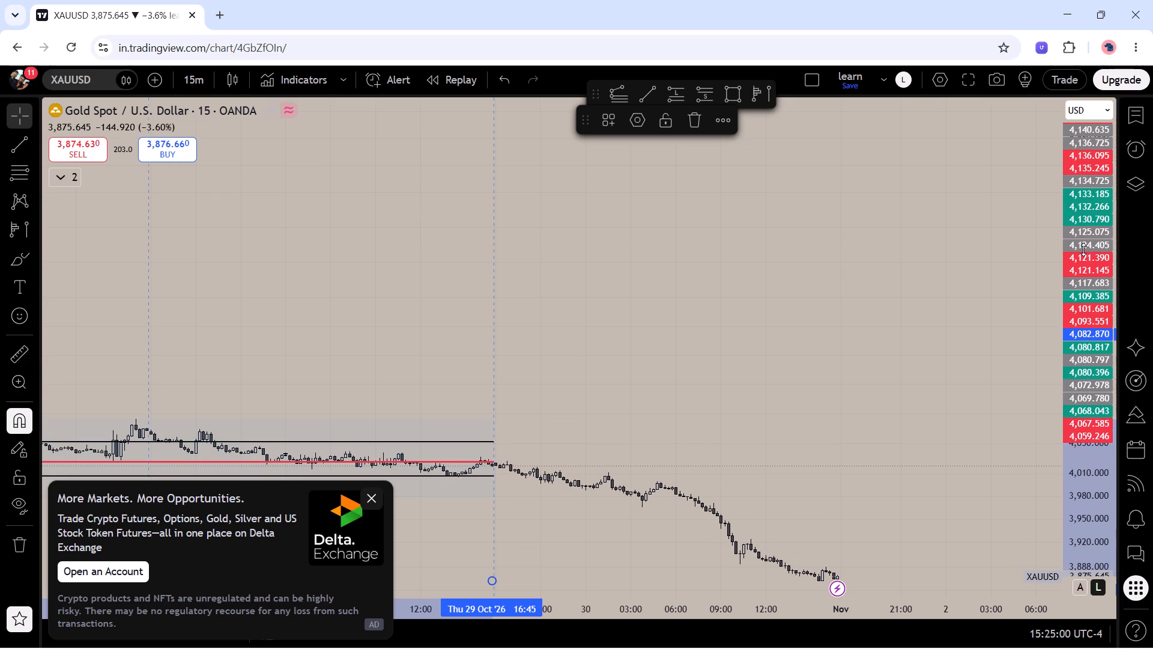
left_click_drag(1086, 334, 1080, 215)
left_click_drag(907, 445, 999, 188)
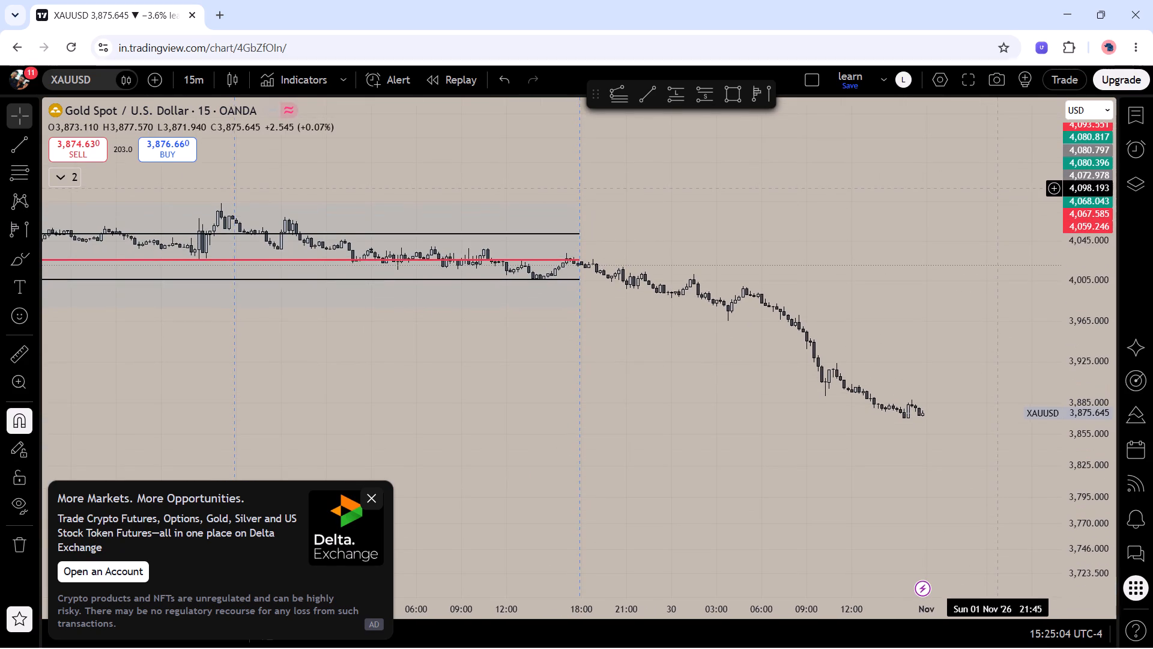
left_click(1084, 293)
left_click_drag(1084, 293, 1078, 154)
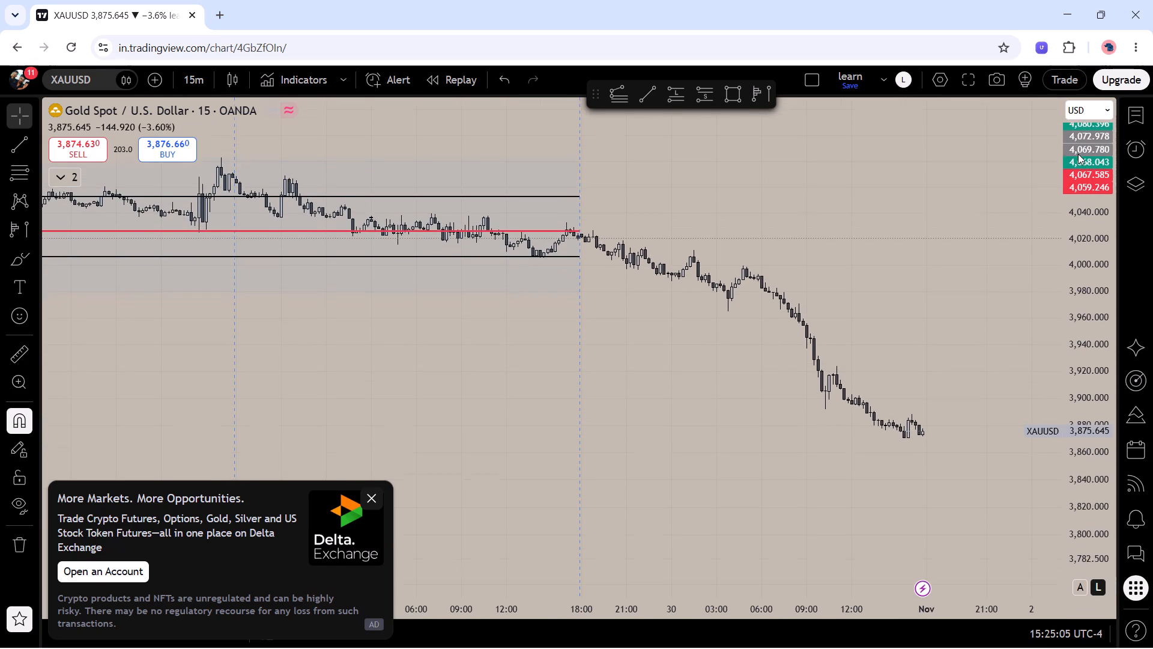
left_click_drag(1078, 154, 1077, 147)
left_click_drag(1086, 291, 1112, 154)
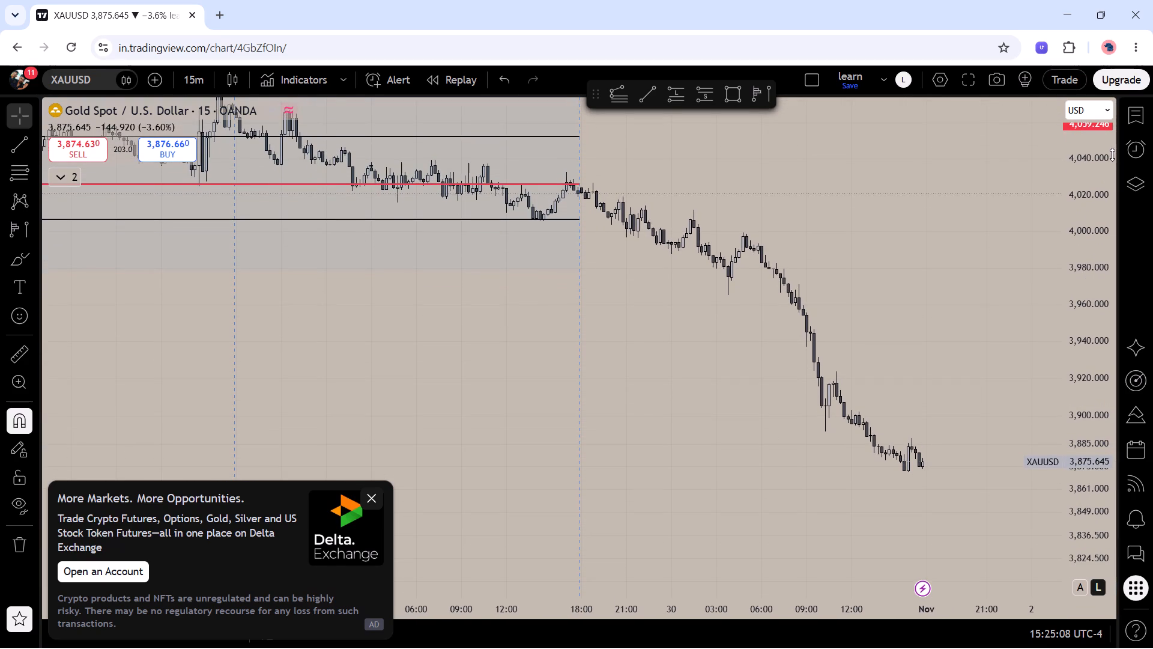
left_click_drag(983, 287, 974, 354)
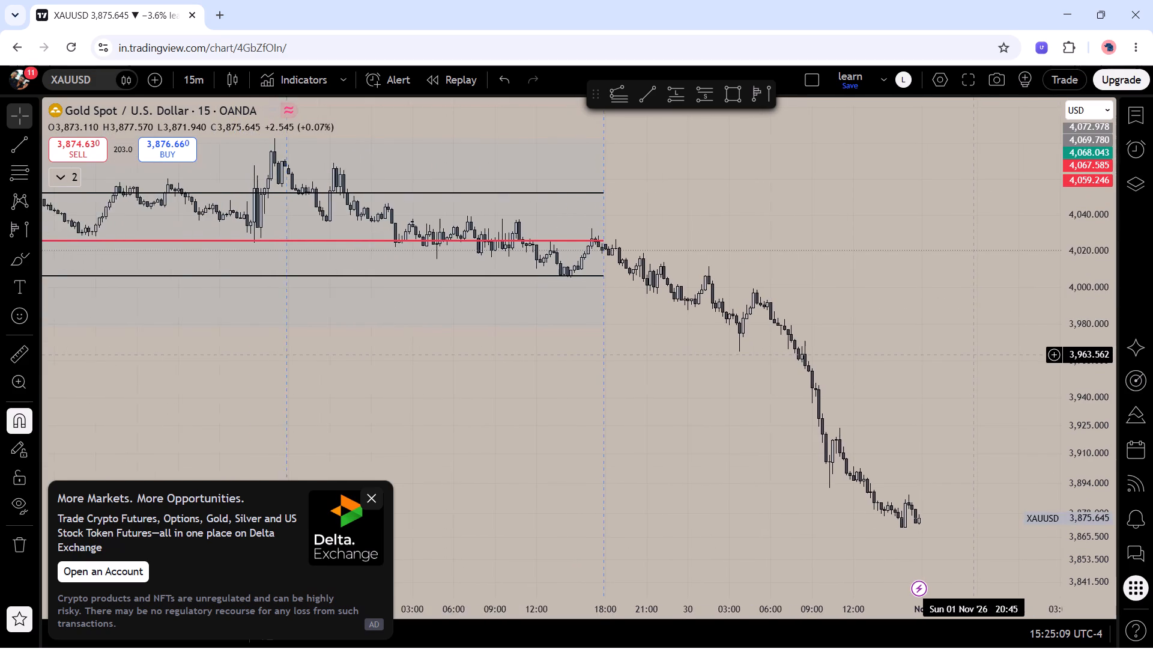
left_click_drag(1088, 337, 1094, 213)
left_click_drag(967, 367, 938, 439)
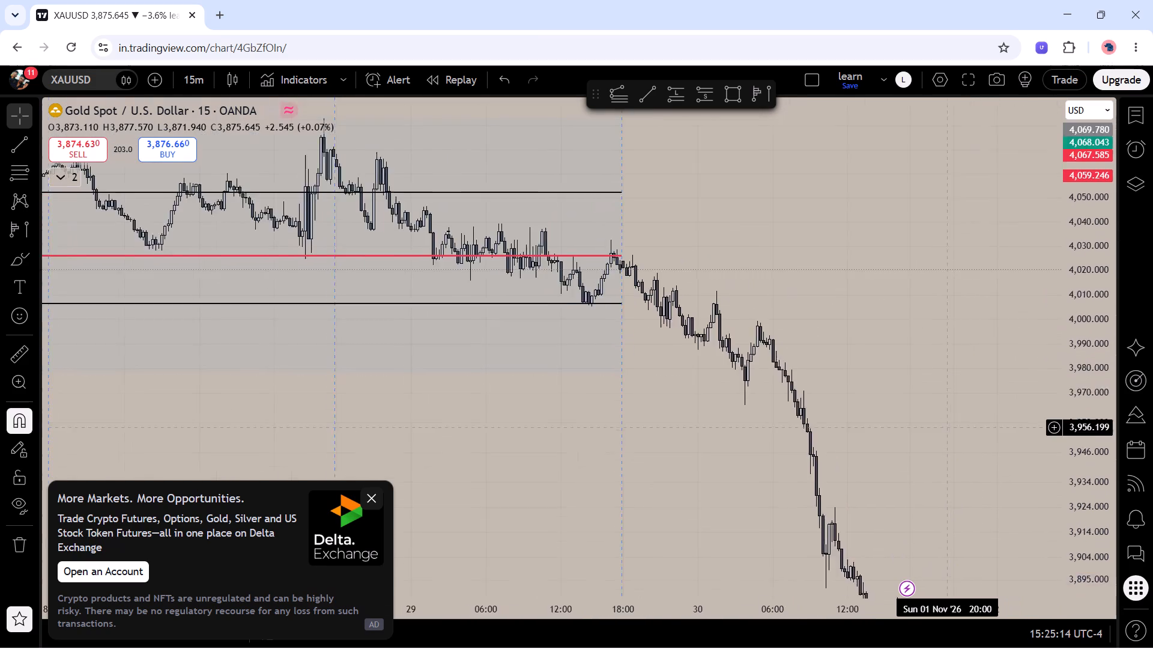
left_click_drag(938, 439, 890, 327)
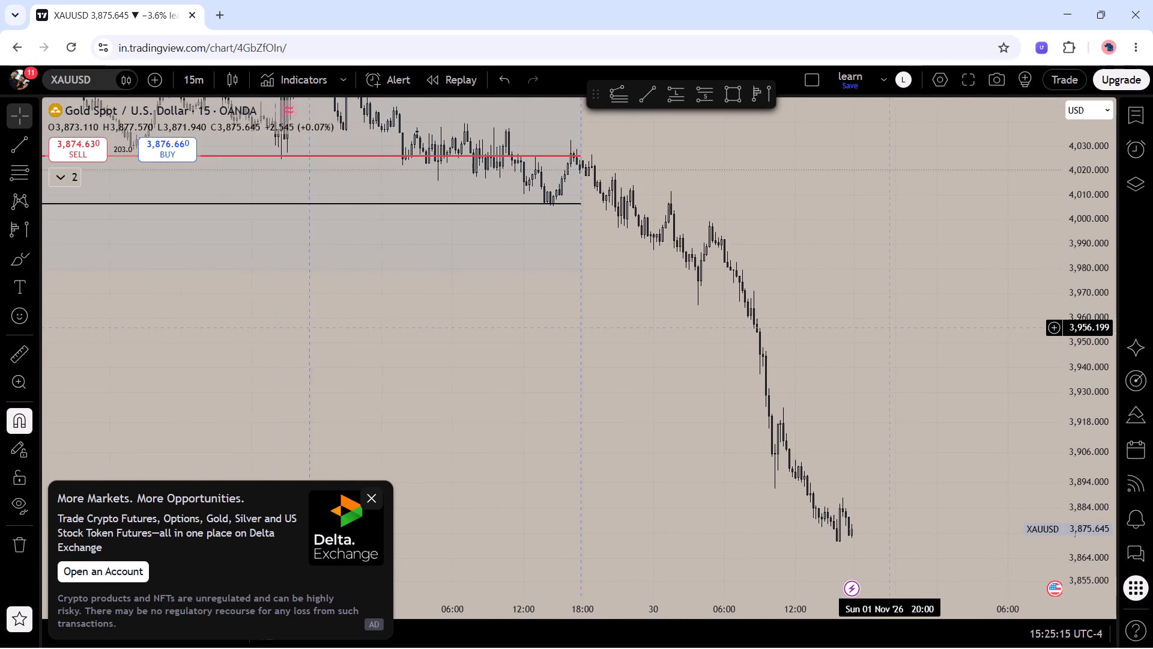
left_click_drag(770, 395, 883, 528)
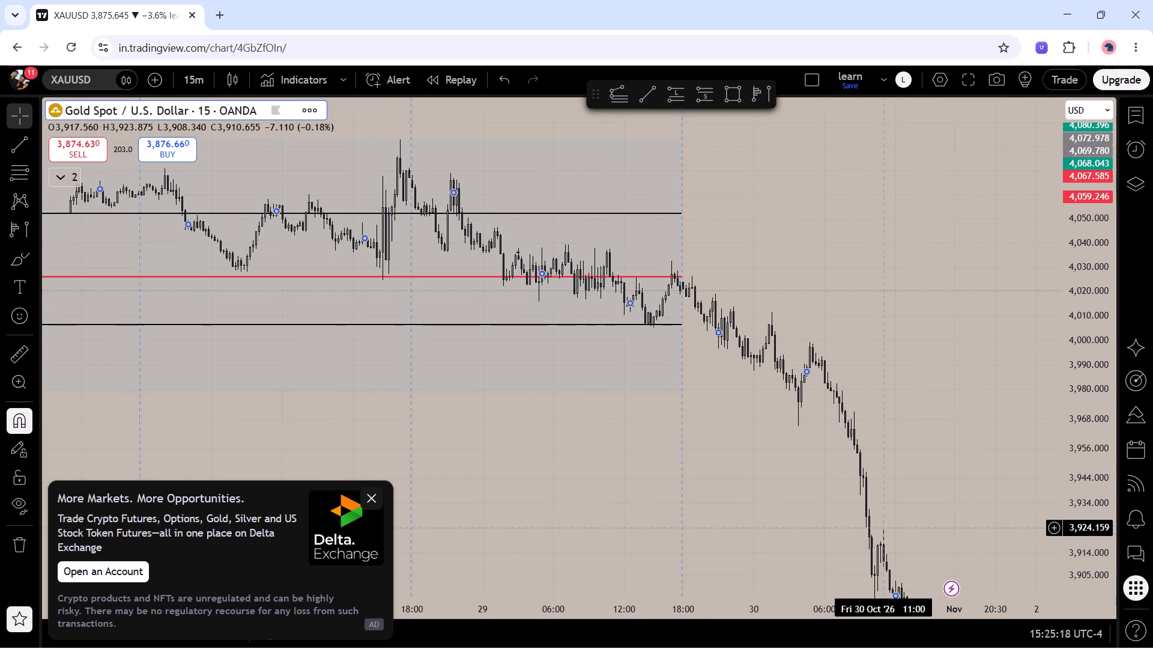
left_click_drag(883, 528, 804, 417)
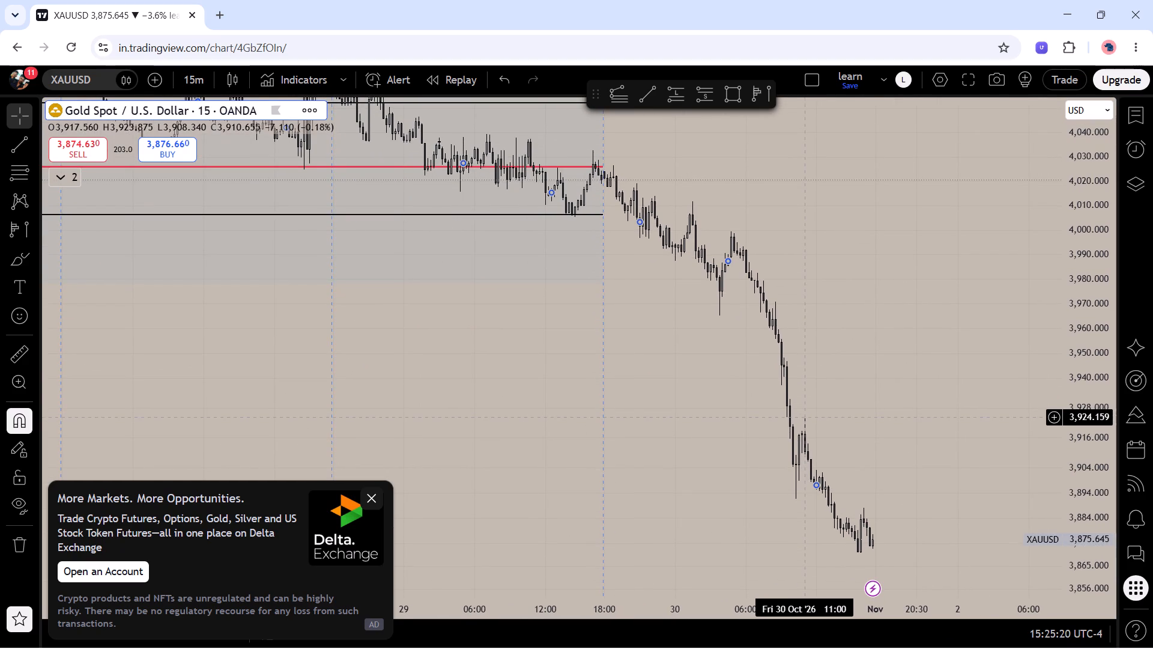
left_click_drag(804, 417, 870, 495)
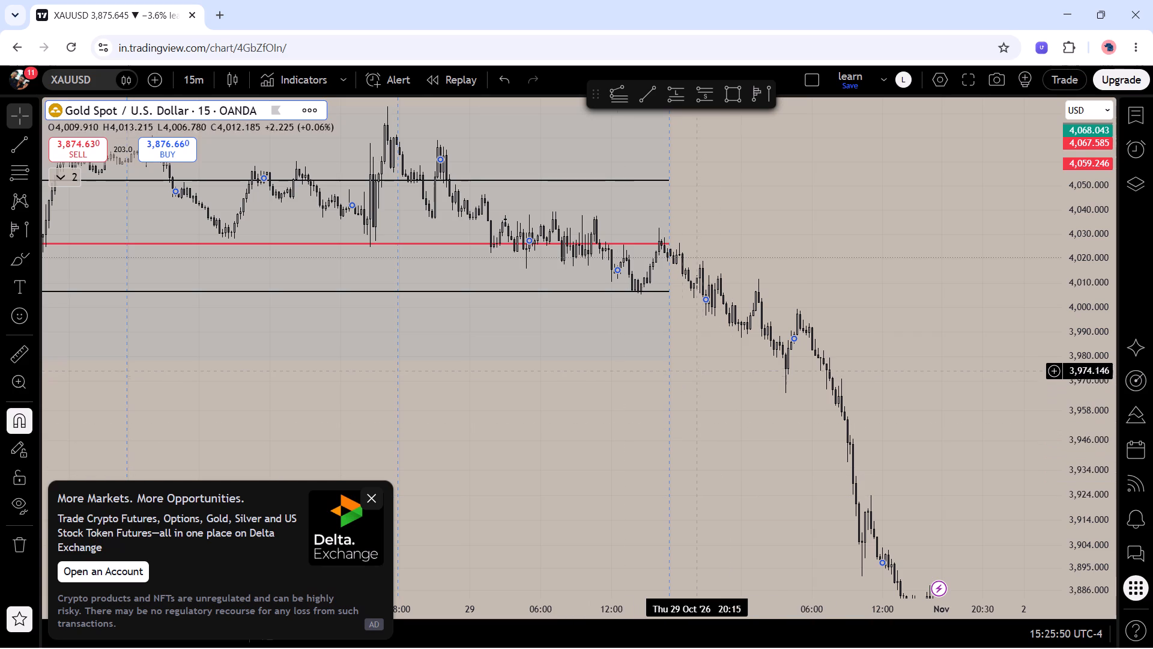
Examine the full volume profile and the 15-minute candles from 26 to 30 October 2026 around its levels.
left_click_drag(549, 477, 816, 498)
left_click_drag(529, 447, 617, 406)
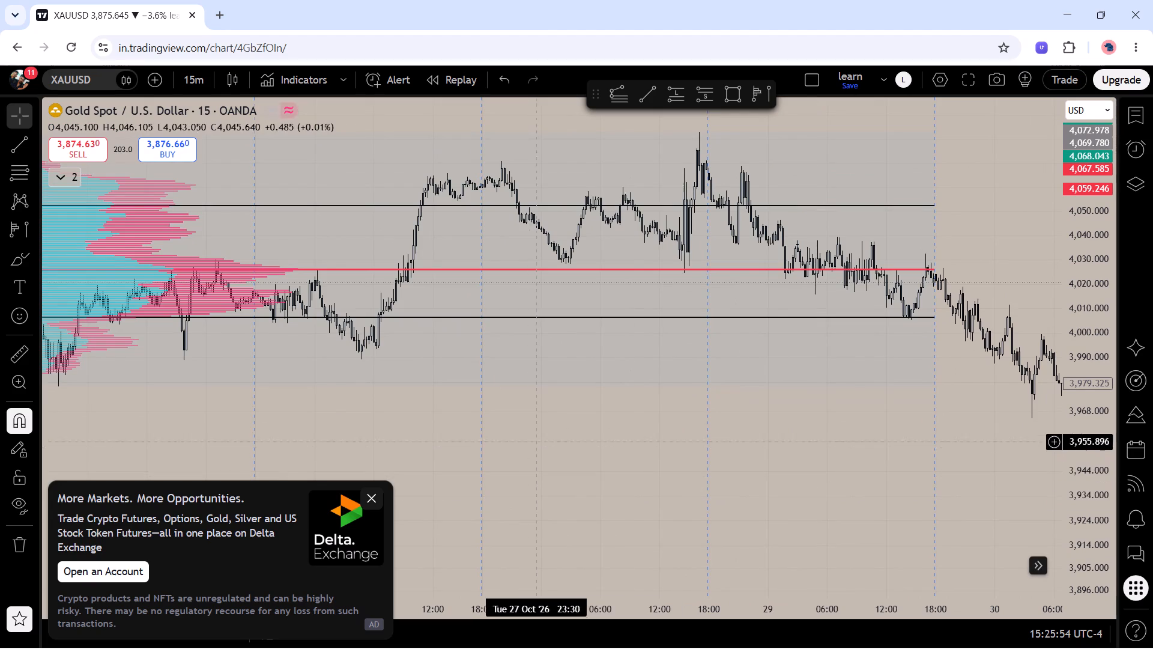
left_click_drag(617, 406, 712, 460)
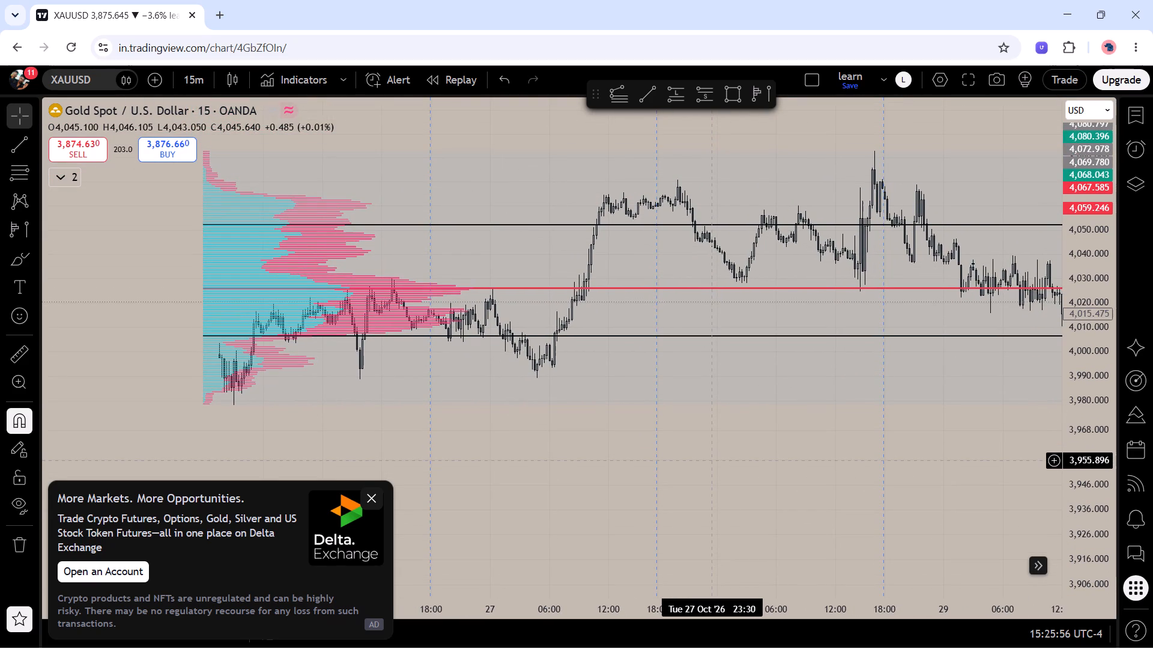
left_click_drag(712, 460, 573, 462)
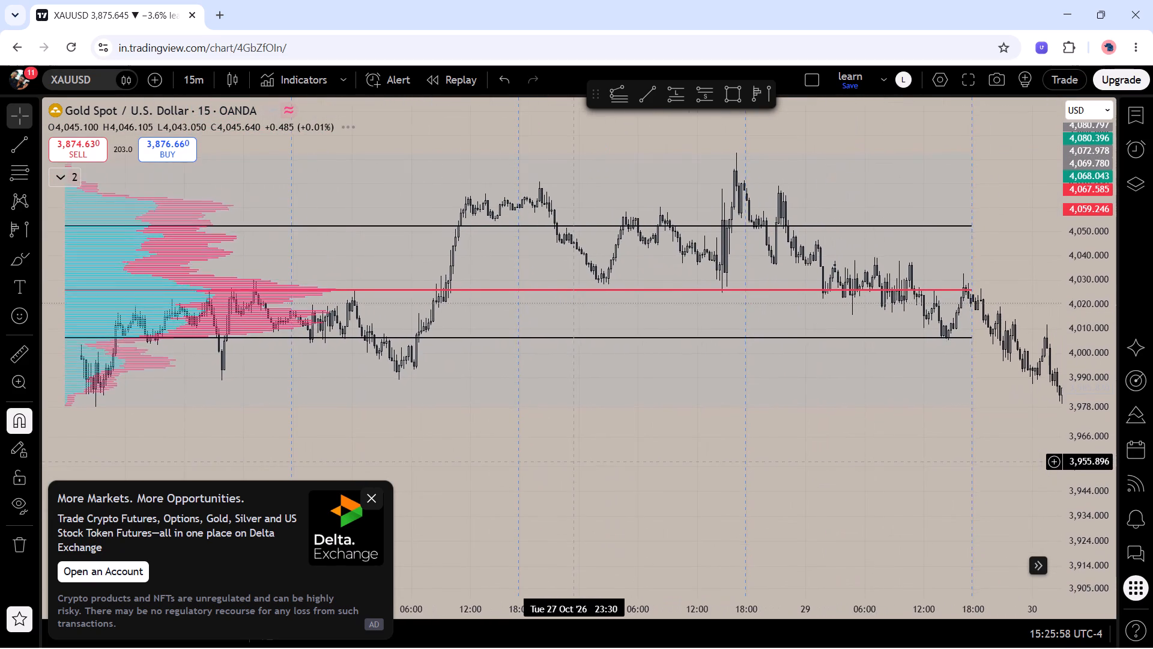
left_click_drag(813, 483, 548, 489)
left_click_drag(749, 468, 678, 484)
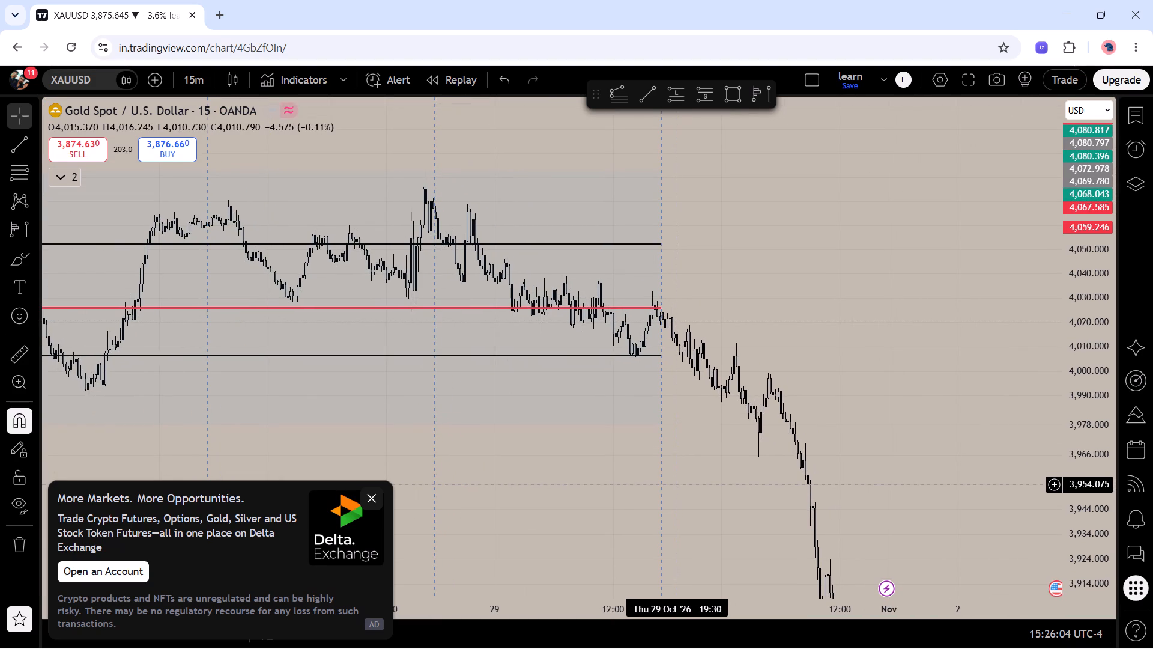
left_click_drag(735, 481, 659, 459)
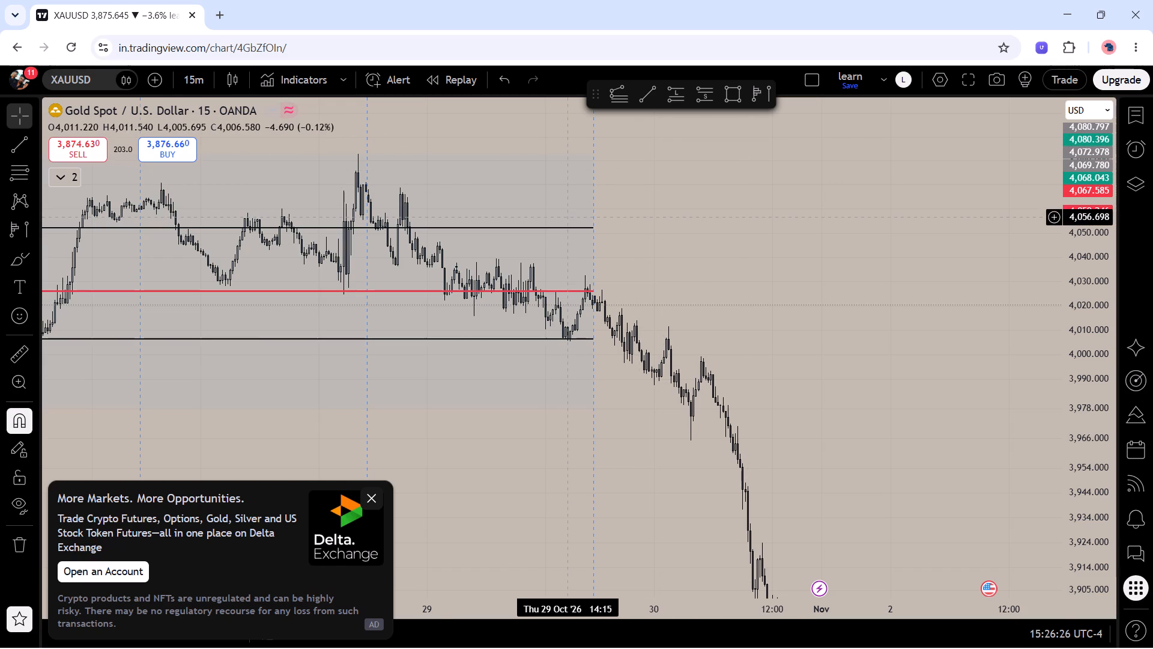
Change the XAUUSD chart's interval from 15 minutes to 1 day.
left_click(195, 77)
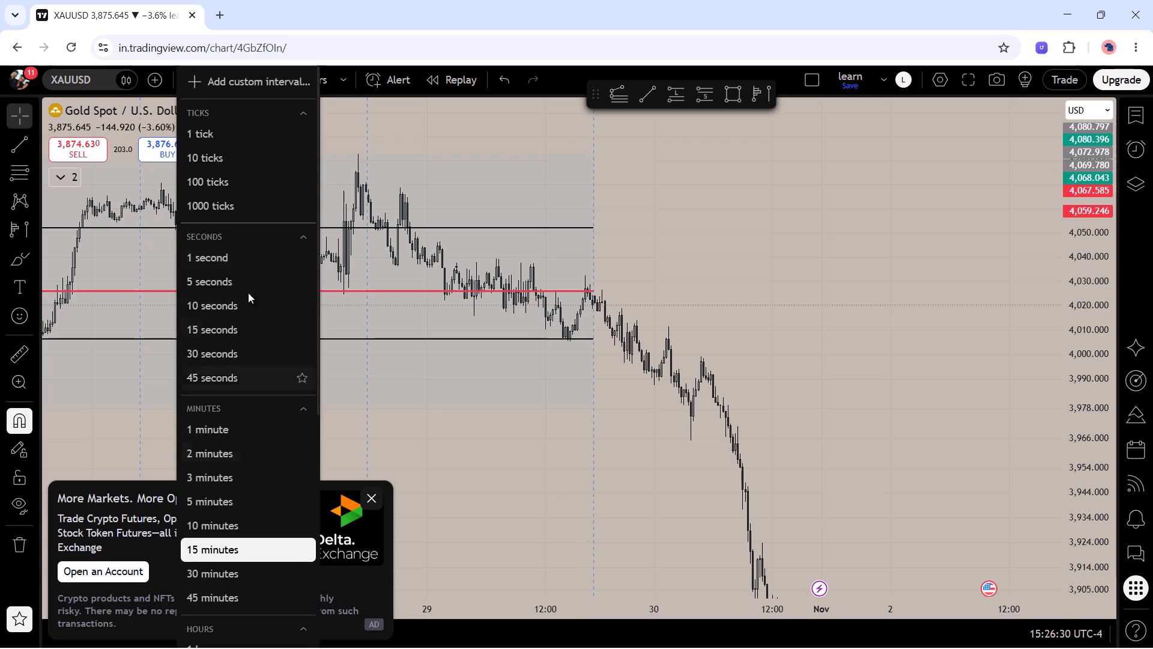
scroll(237, 515, "down", 2)
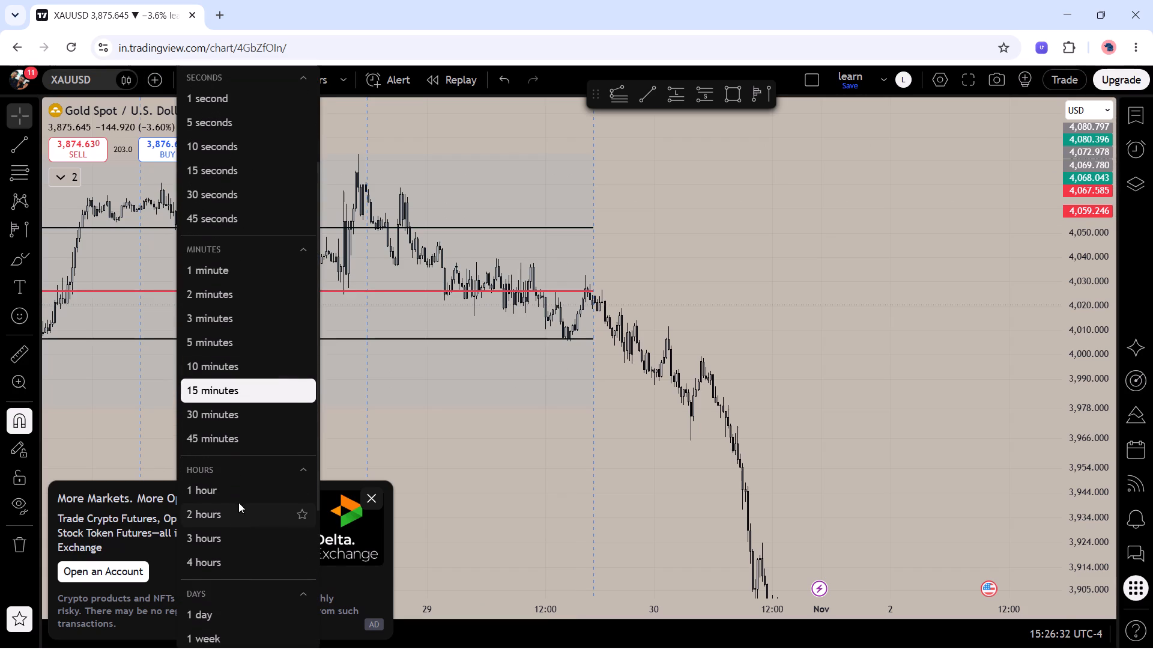
scroll(241, 531, "down", 1)
left_click(241, 561)
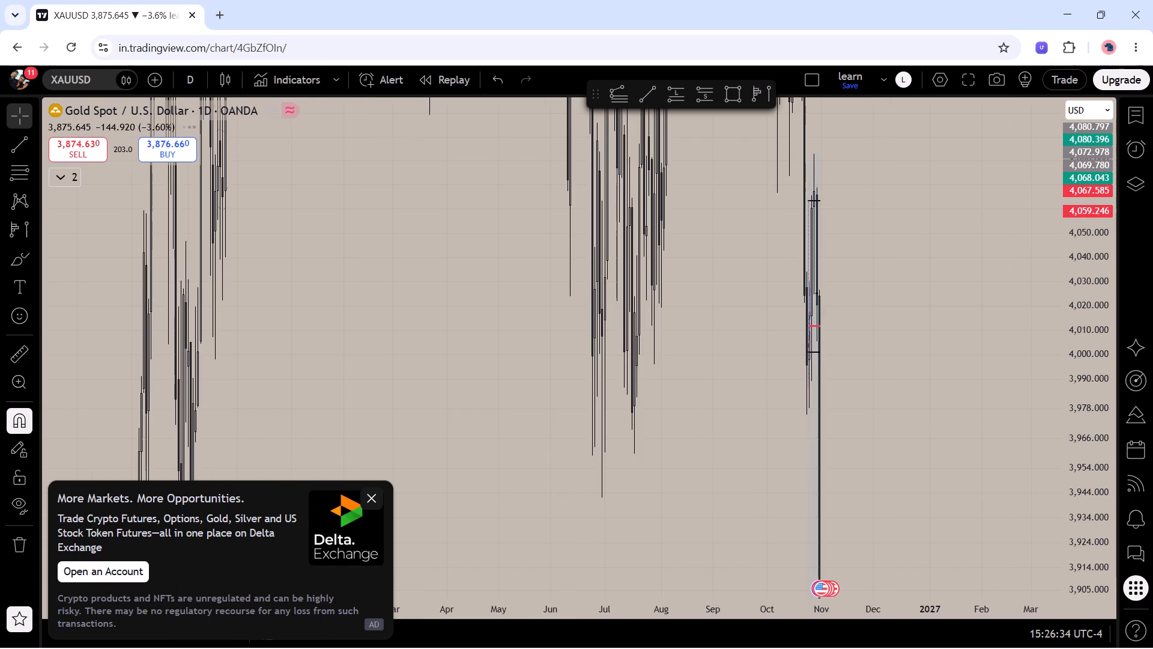
Delete the drawing on the 29 October daily candle and the volume profile covering 26 to 30 October 2026.
left_click_drag(1086, 302, 1101, 407)
left_click_drag(1099, 324, 1125, 523)
left_click_drag(1081, 378, 1081, 397)
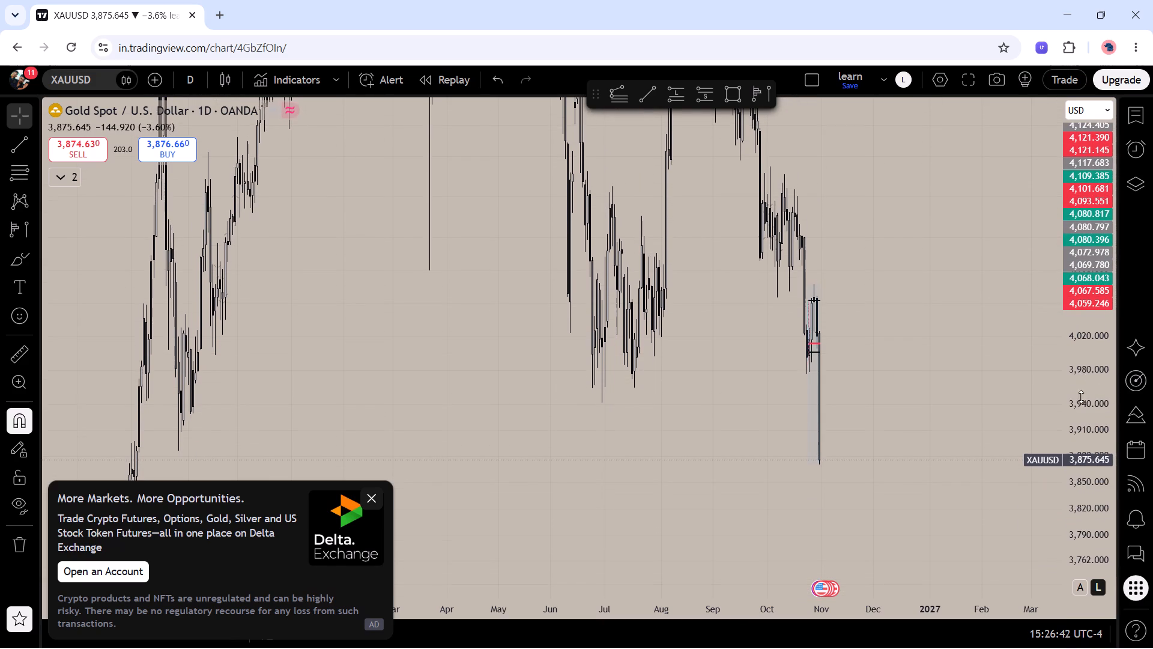
left_click_drag(1081, 397, 1100, 541)
left_click_drag(1081, 392, 1146, 577)
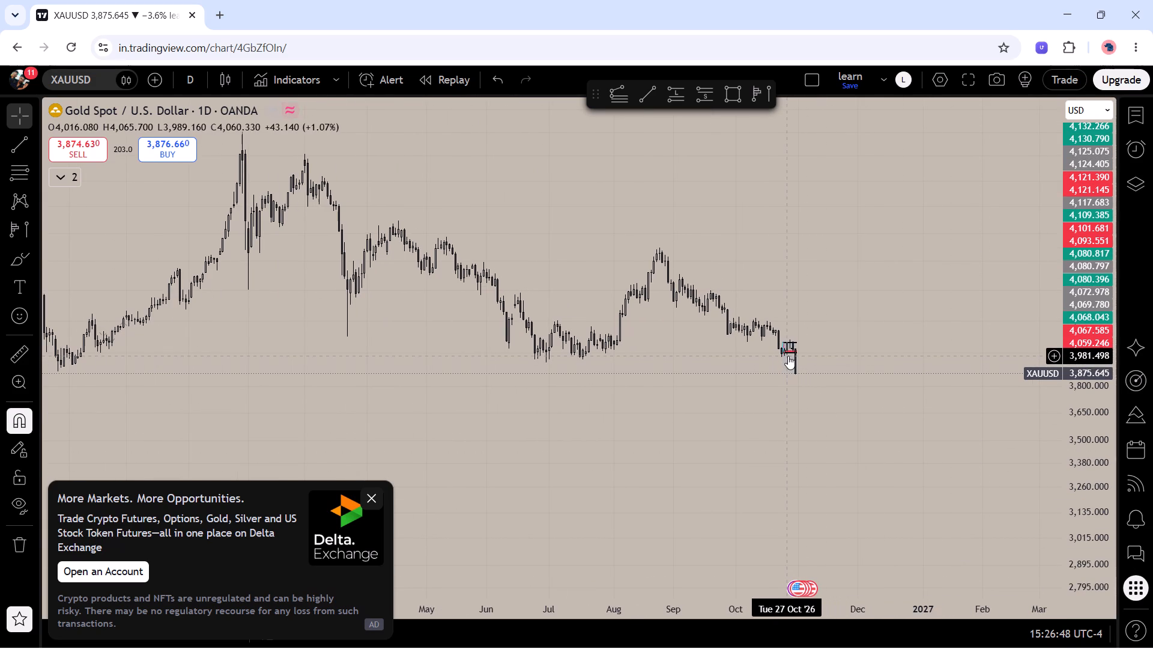
left_click(788, 356)
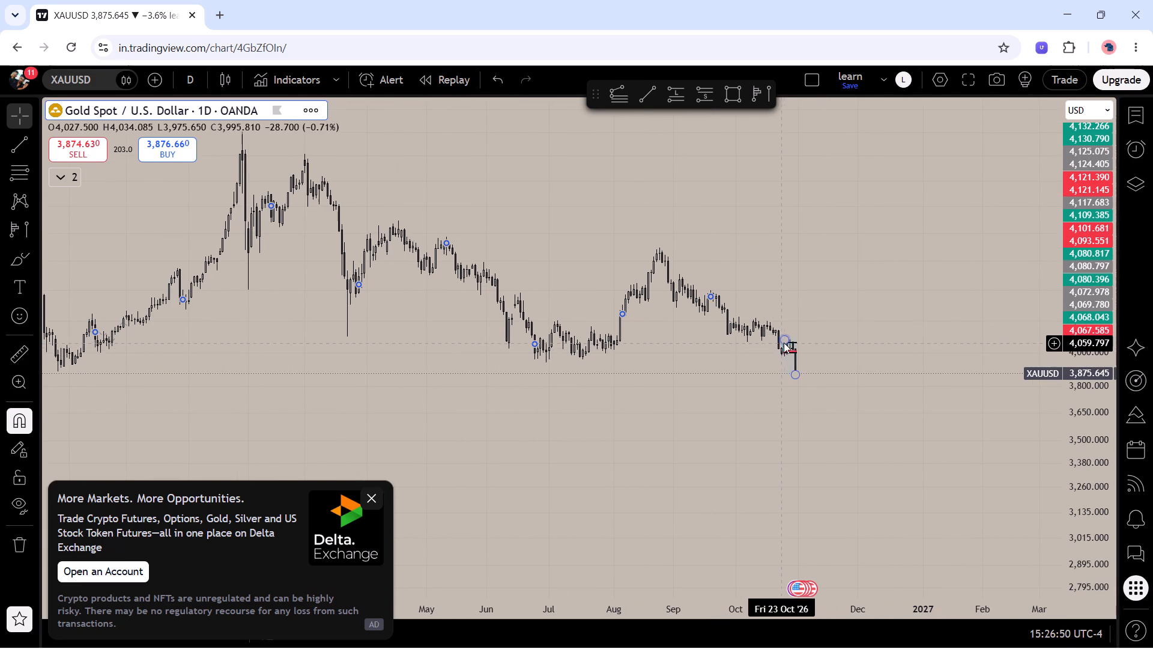
left_click(787, 343)
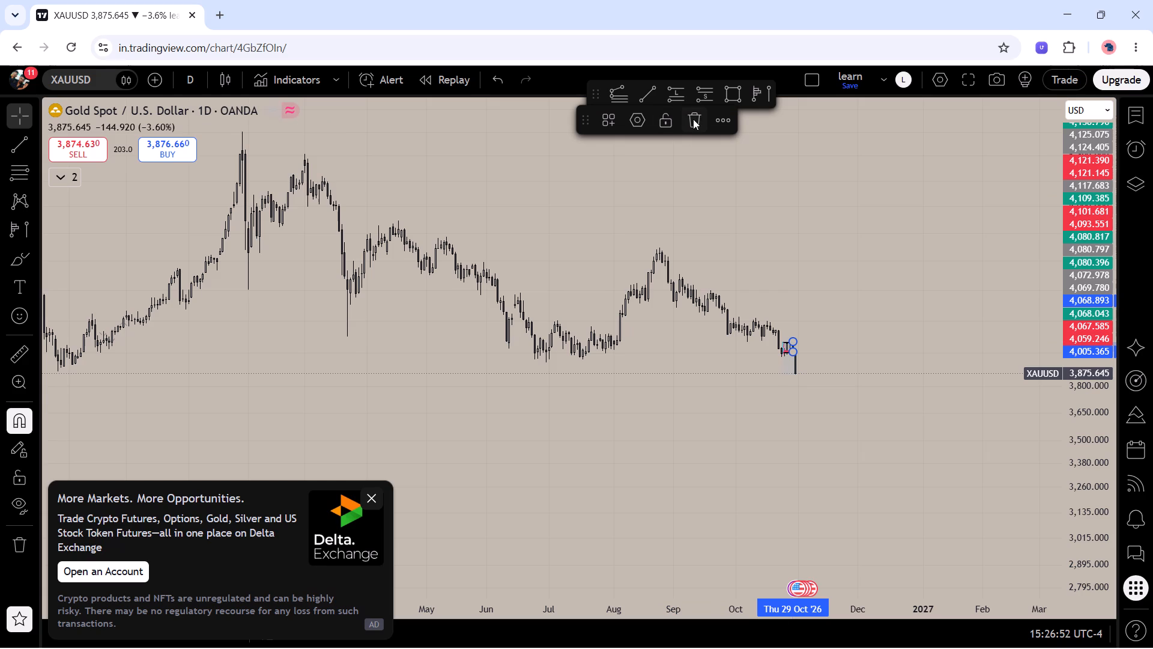
left_click(693, 119)
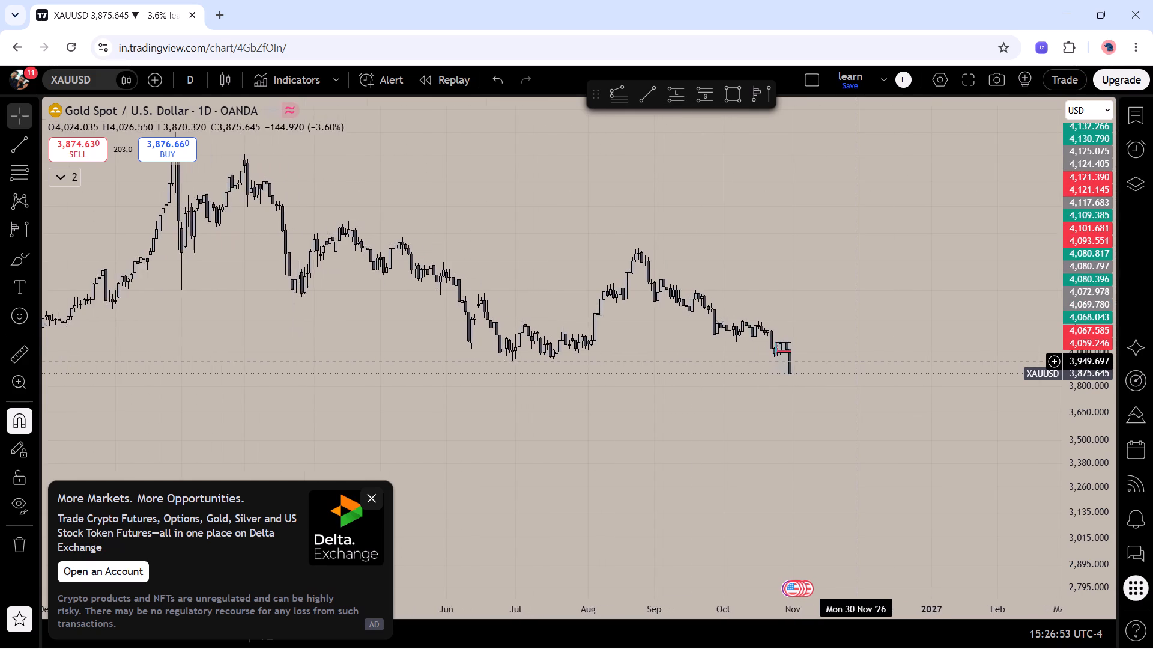
left_click(778, 355)
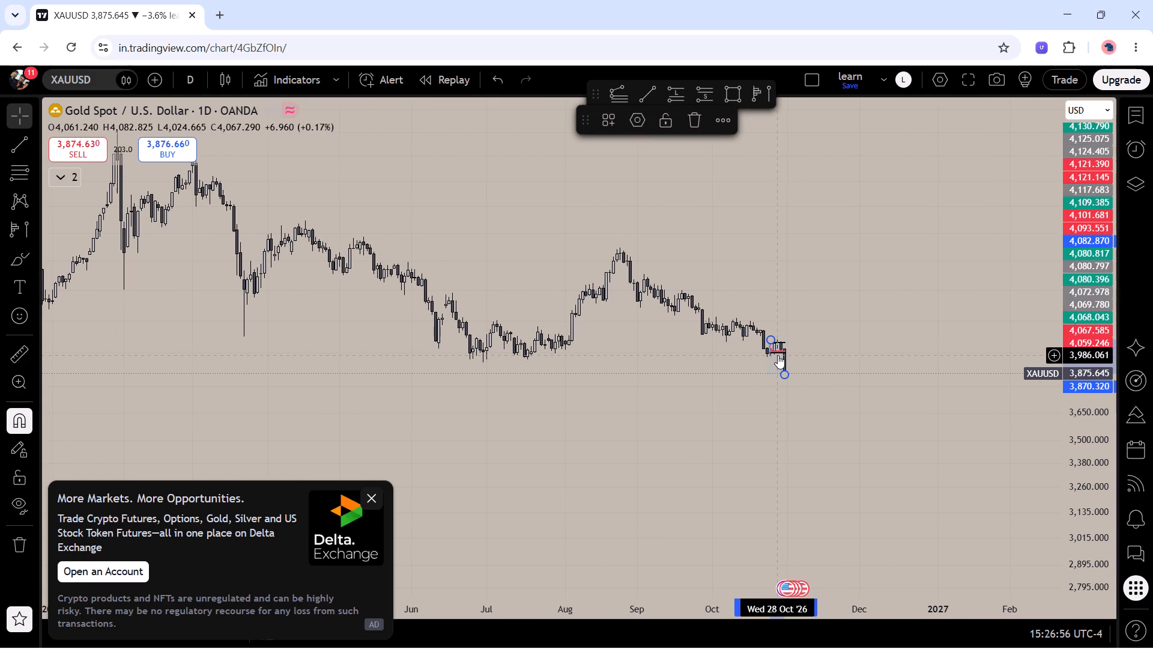
left_click(692, 126)
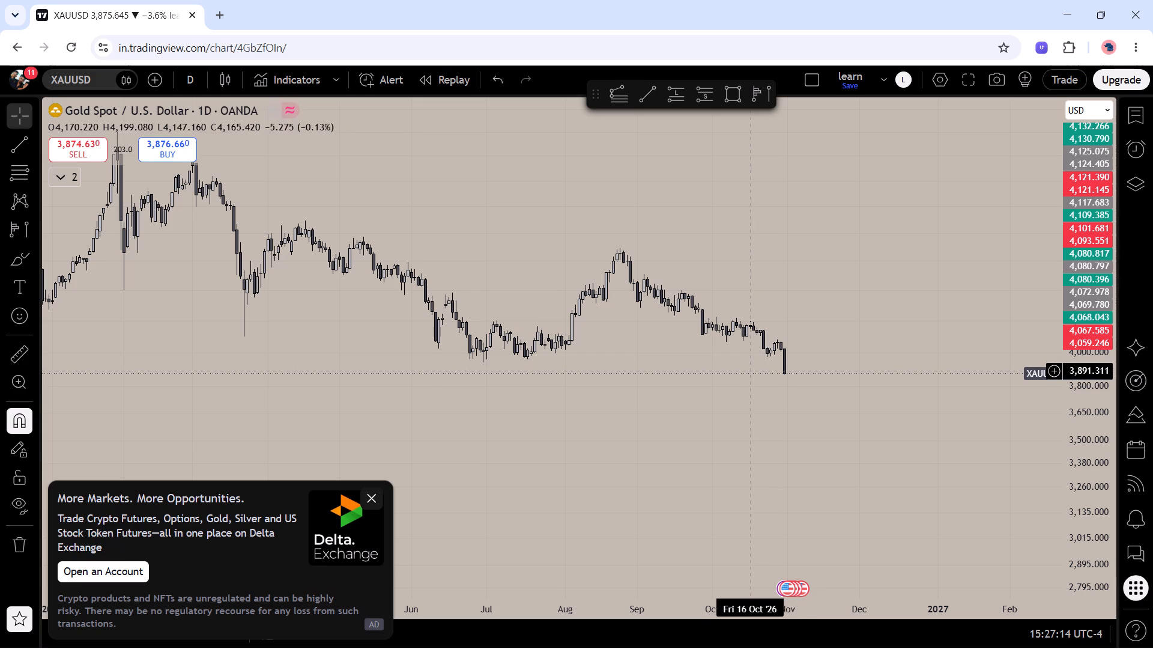
Draw a volume profile on the daily chart covering Monday 19 October to Friday 23 October 2026.
left_click(759, 102)
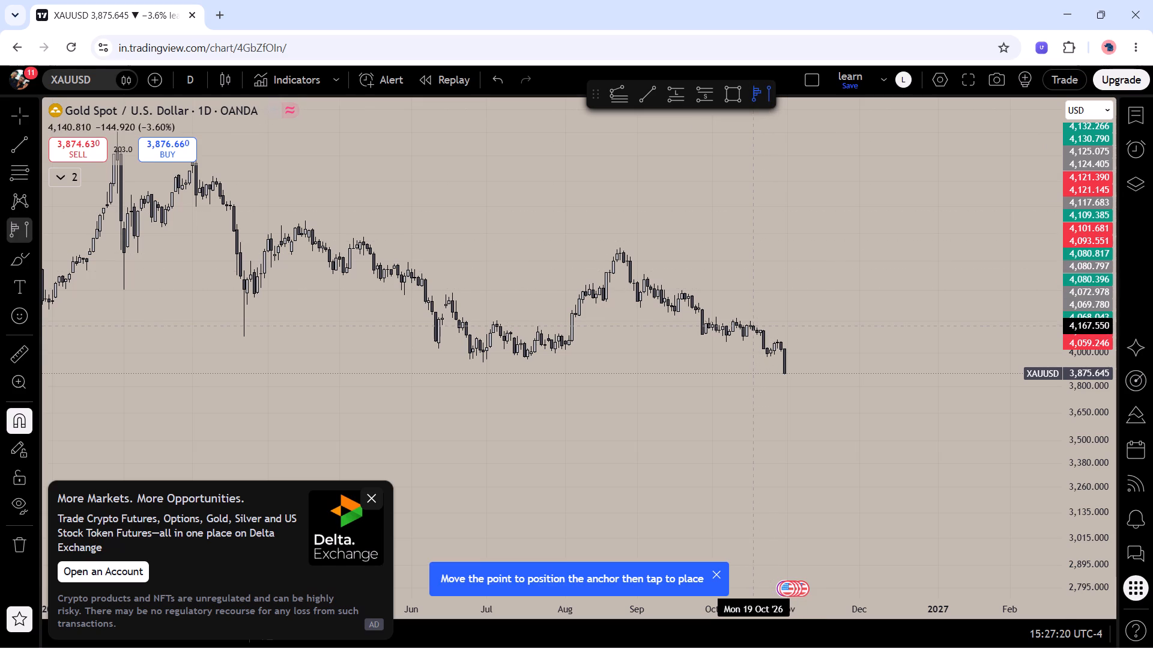
left_click(754, 324)
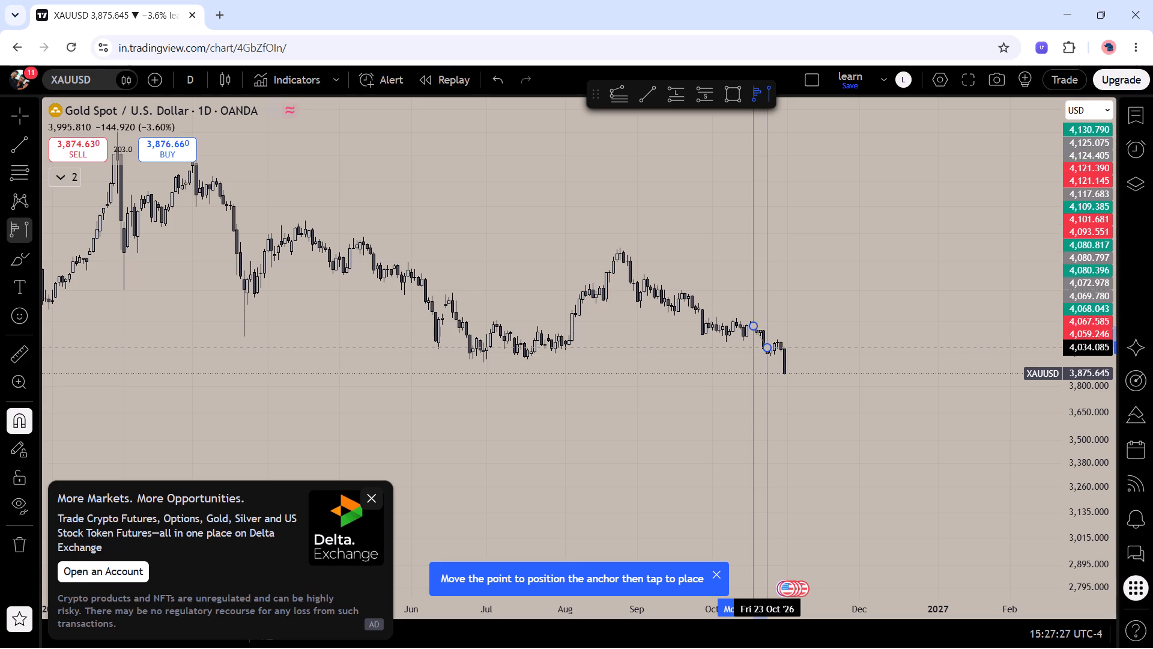
left_click(768, 332)
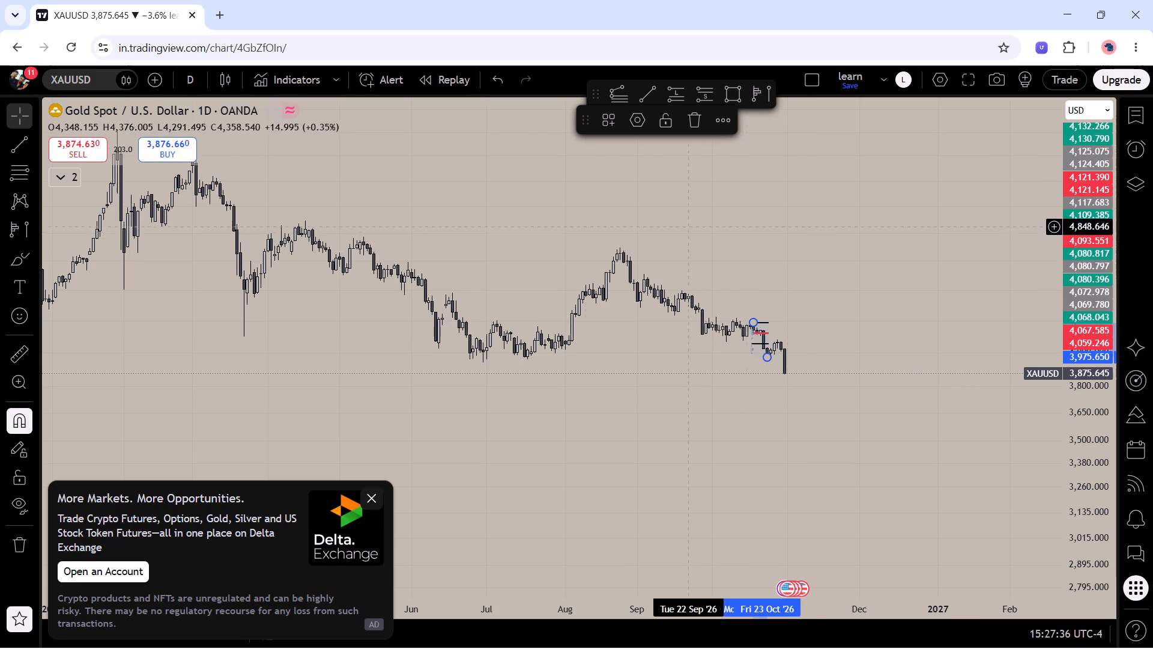
Change the XAUUSD chart's interval from 1 day to 15 minutes.
left_click(191, 77)
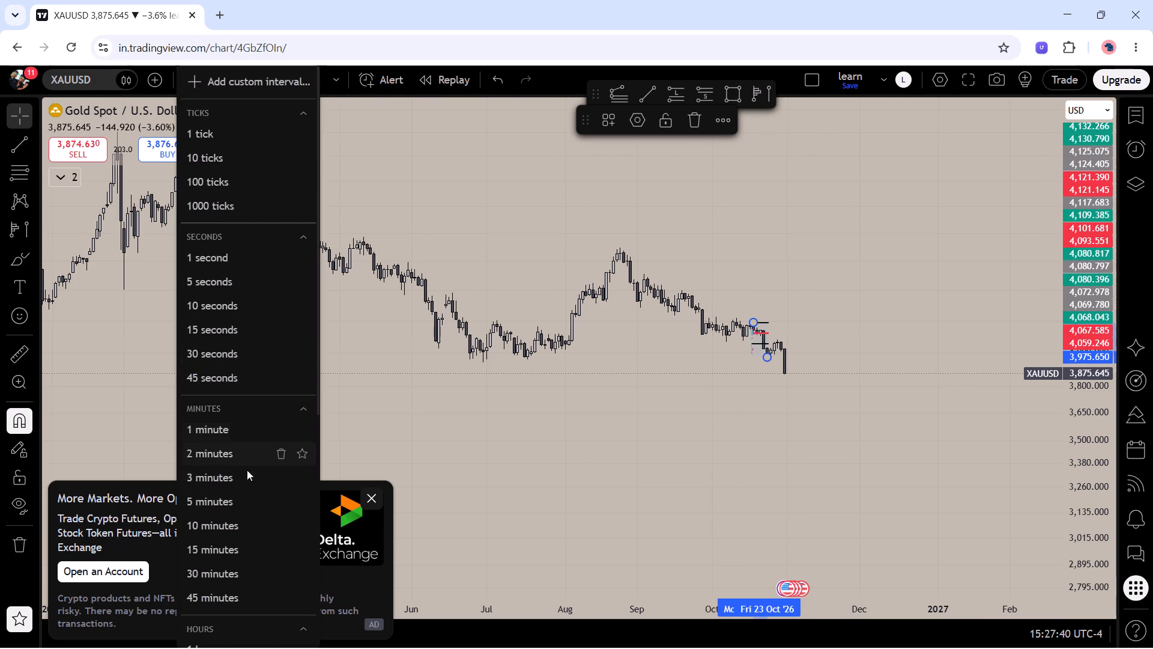
left_click(248, 541)
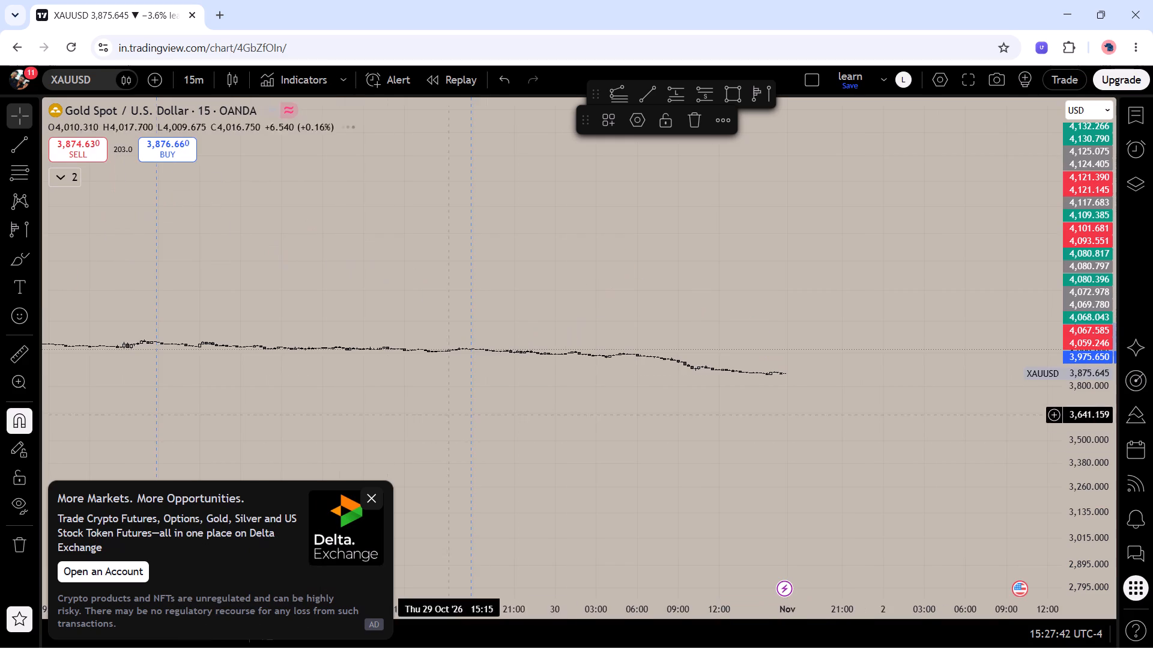
Examine the 15-minute XAUUSD price action from 30 October back to the weekly volume profile ending on 22 October 2026.
left_click_drag(1092, 421, 1033, 203)
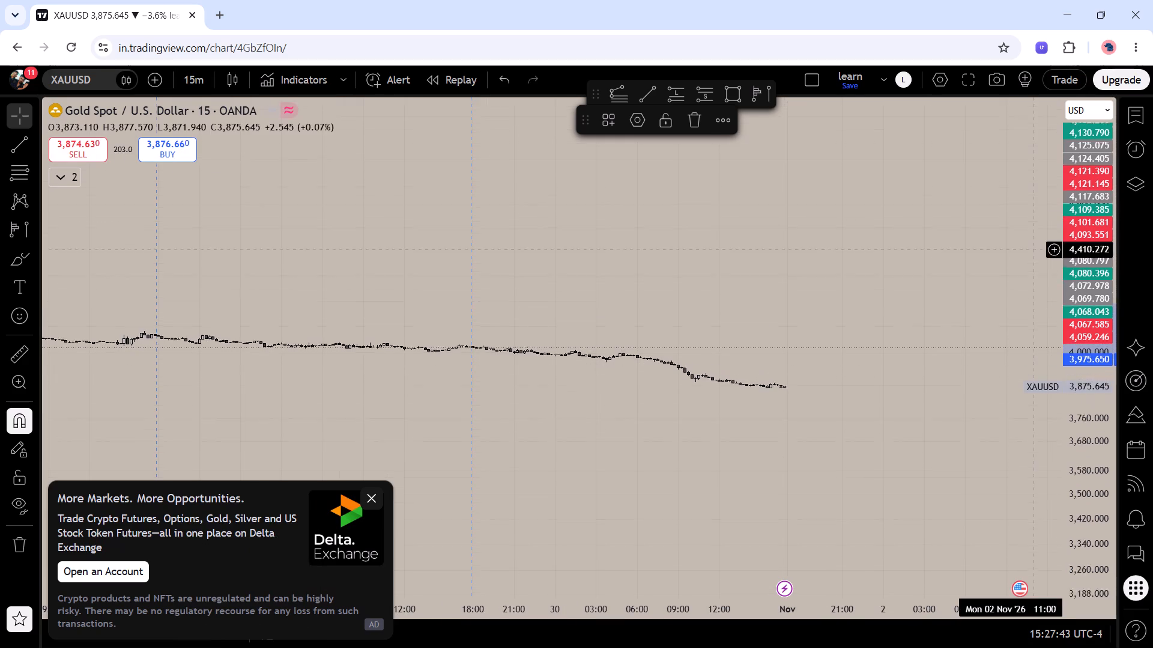
left_click_drag(1033, 203, 1029, 167)
left_click_drag(1101, 466, 1040, 113)
left_click_drag(1092, 477, 1056, 224)
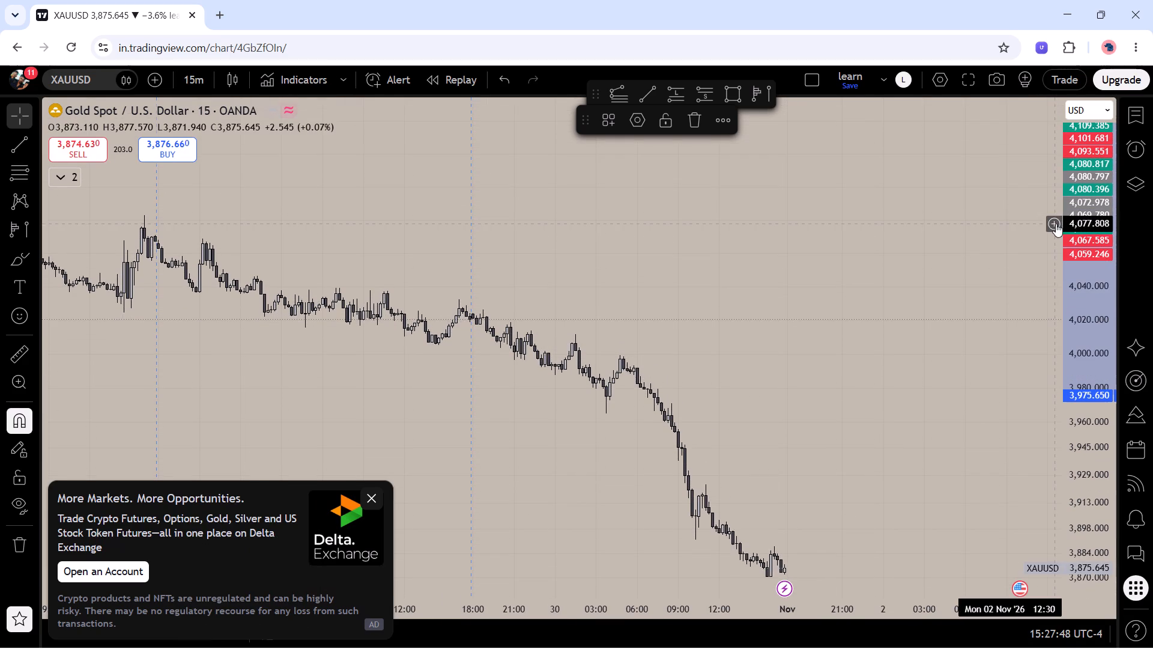
left_click_drag(803, 456, 1123, 397)
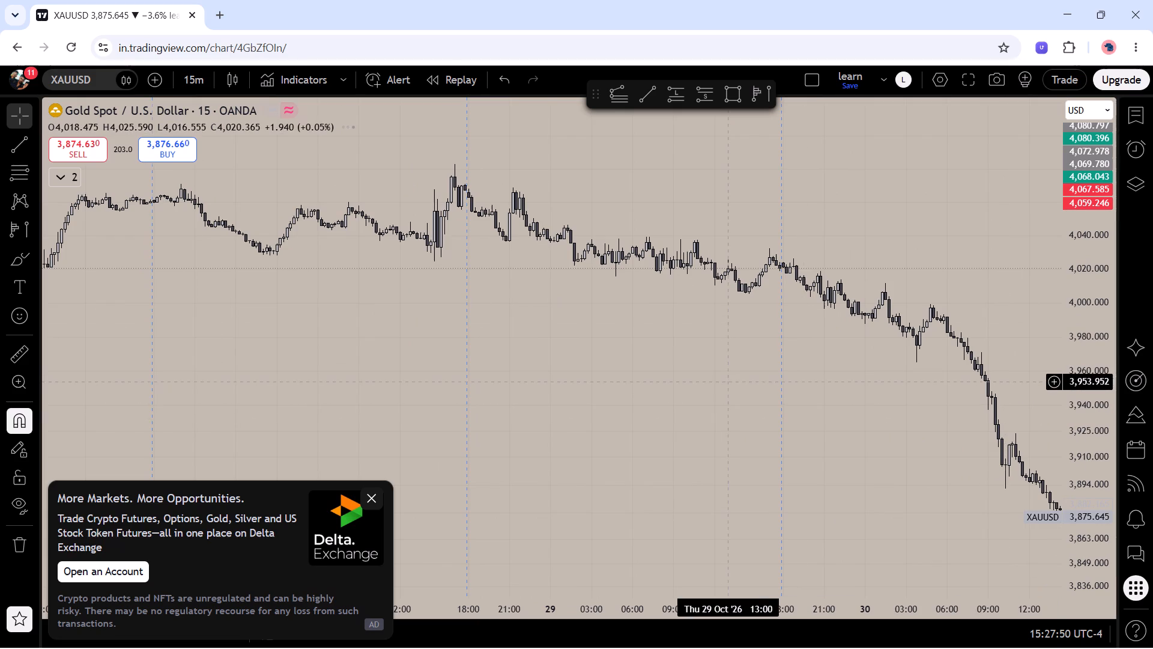
left_click_drag(729, 381, 1043, 394)
left_click_drag(690, 361, 981, 317)
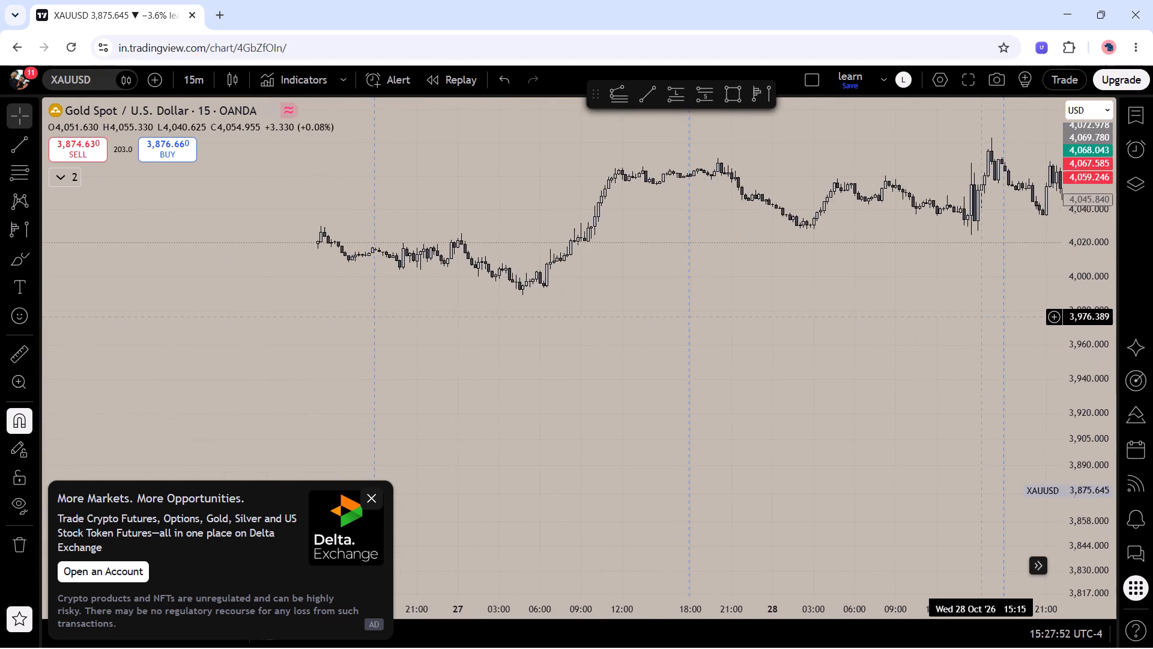
left_click_drag(981, 317, 853, 359)
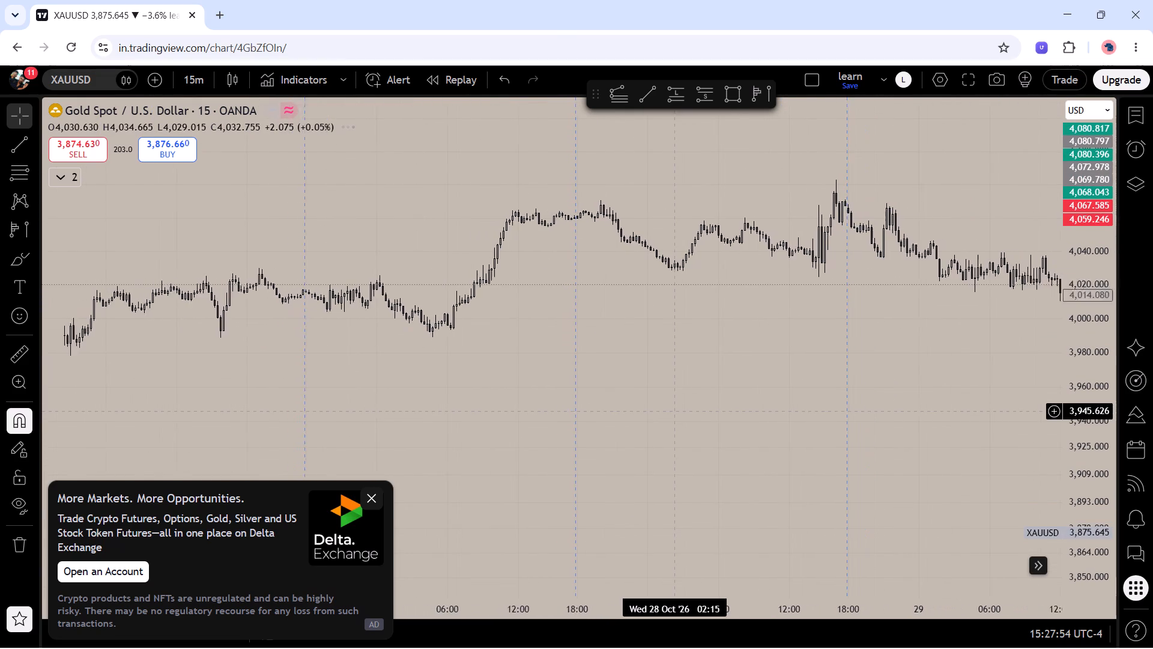
left_click_drag(524, 465, 855, 464)
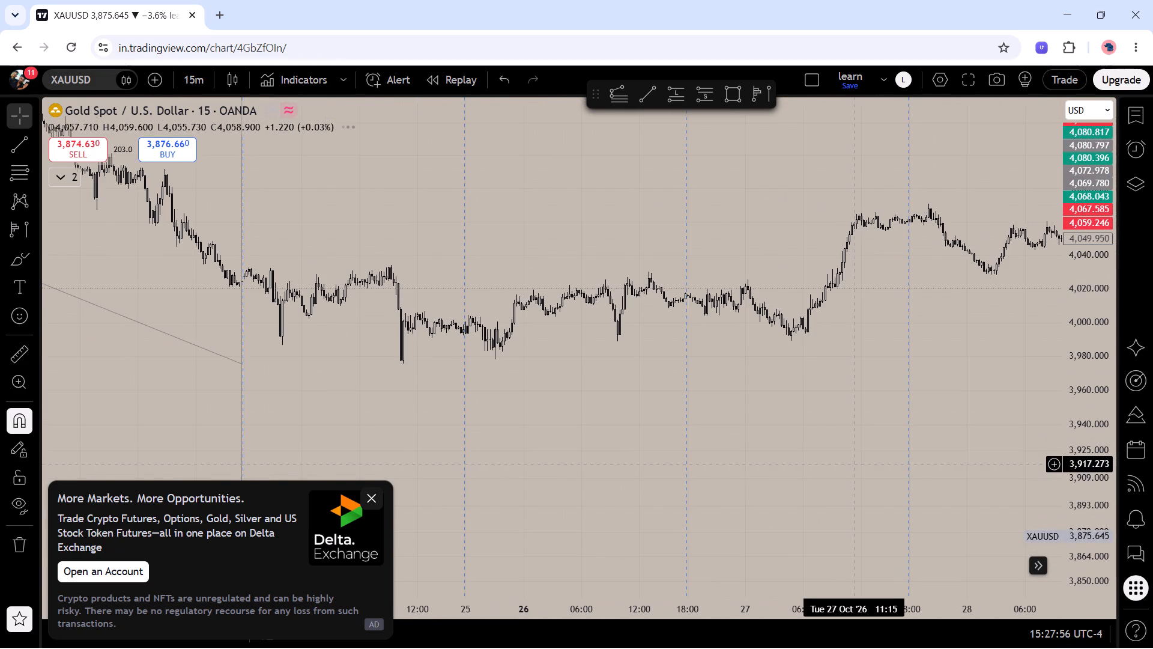
left_click_drag(638, 431, 860, 490)
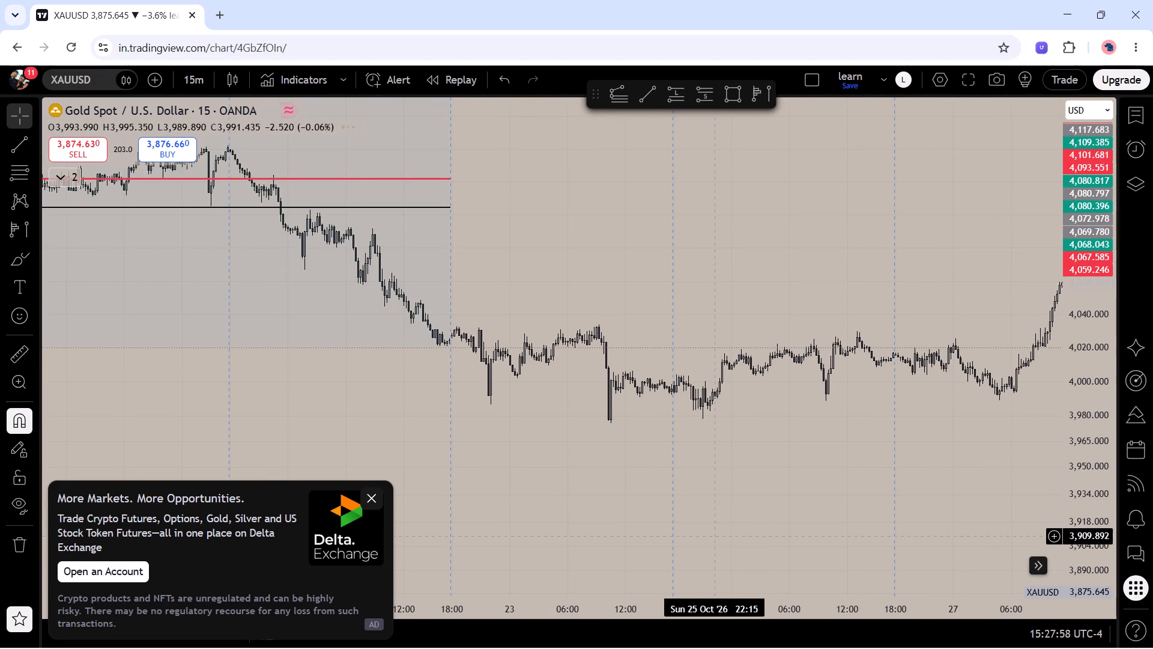
left_click_drag(767, 449, 519, 509)
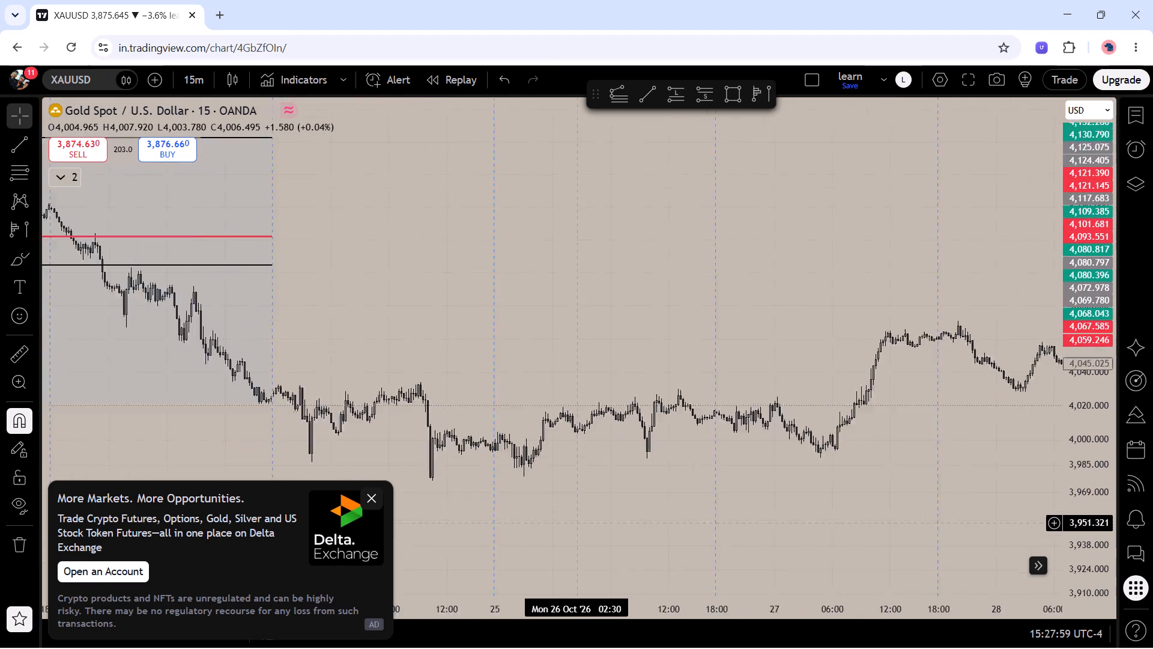
left_click_drag(519, 509, 501, 504)
left_click_drag(659, 454, 500, 477)
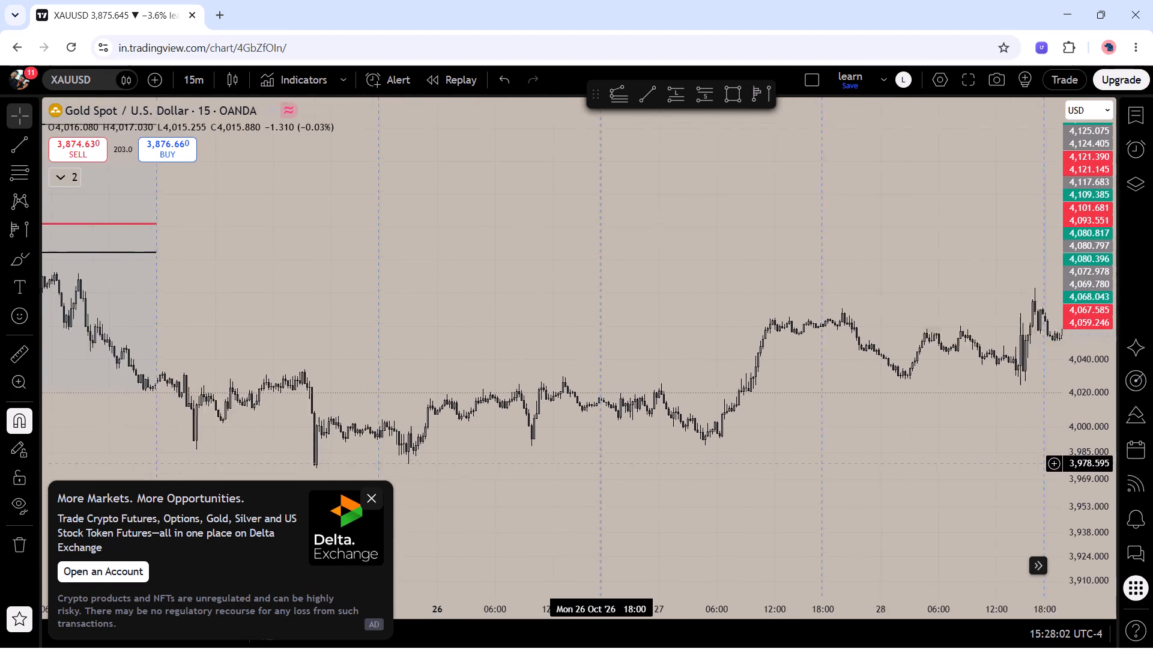
left_click_drag(500, 477, 451, 482)
left_click_drag(715, 442, 466, 482)
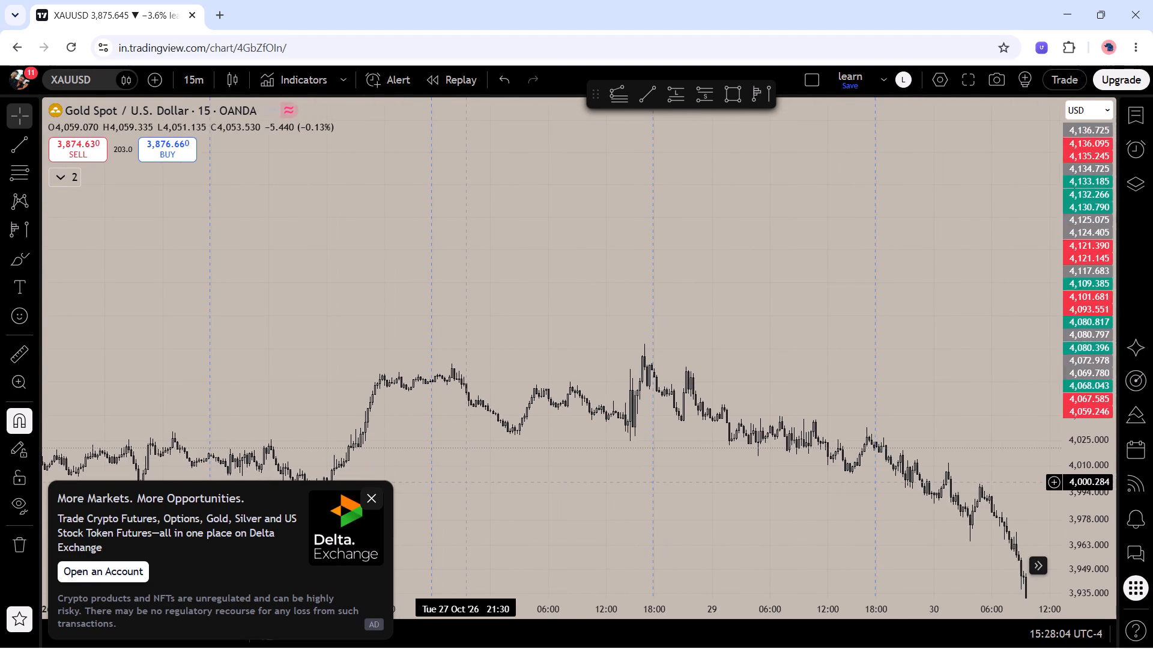
left_click_drag(466, 482, 946, 344)
left_click_drag(613, 457, 861, 497)
left_click_drag(576, 433, 673, 526)
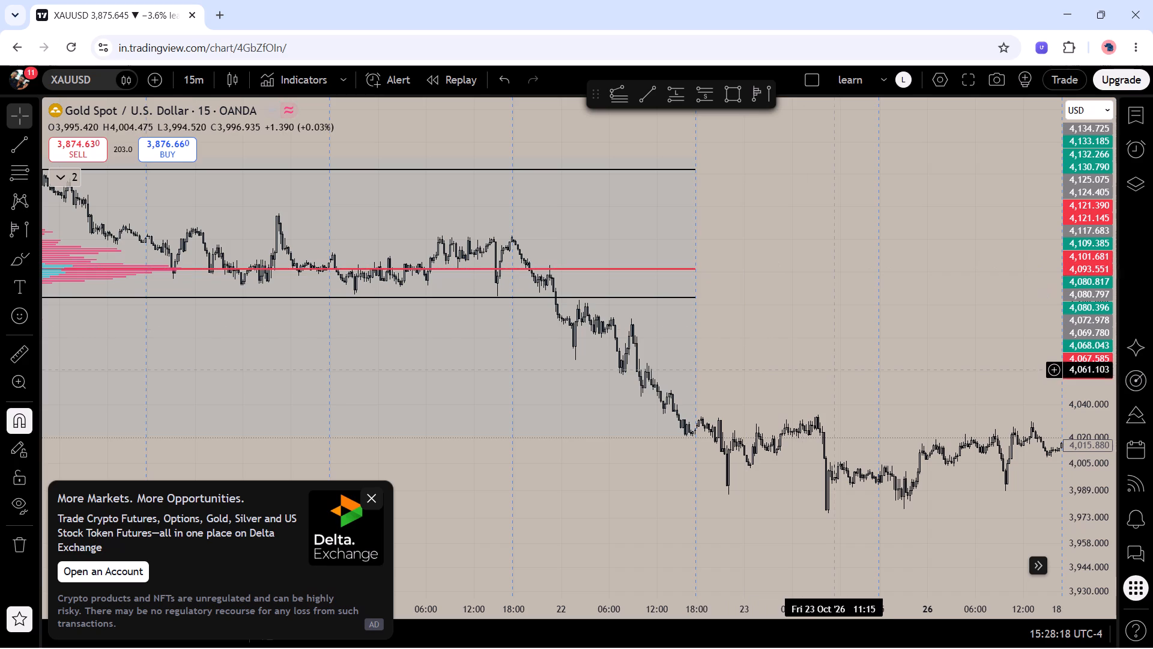
Compare the 15-minute candles from 23 to 30 October 2026 with the weekly volume profile's point of control and value area levels.
scroll(835, 370, "left", 8)
scroll(835, 370, "right", 1)
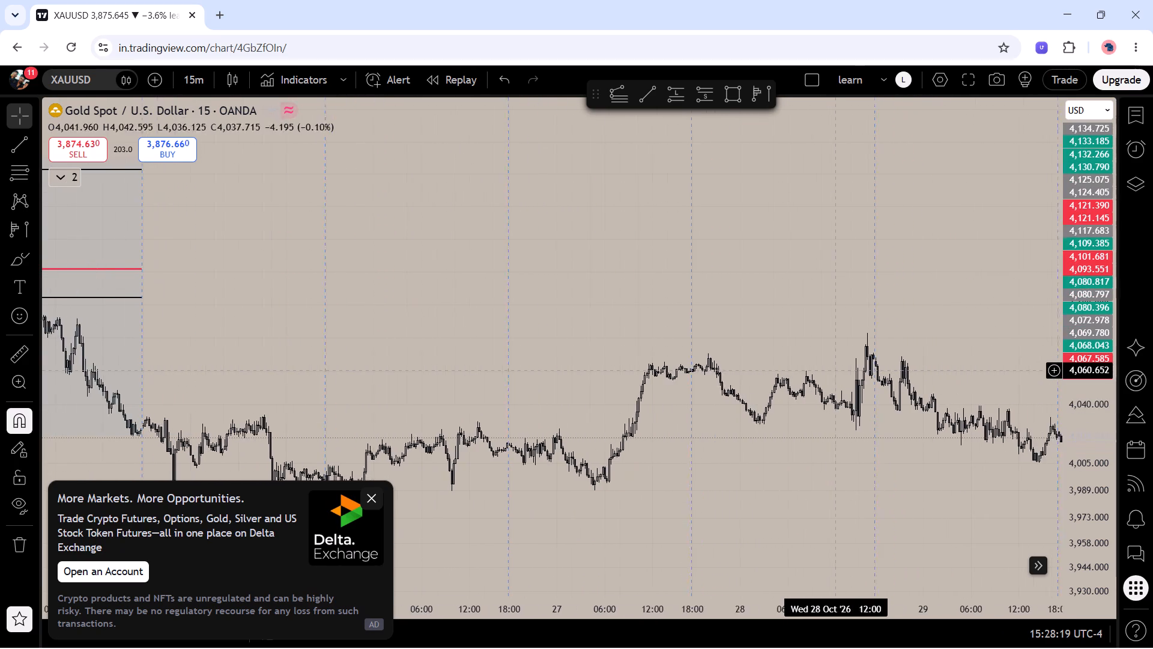
scroll(835, 370, "right", 1)
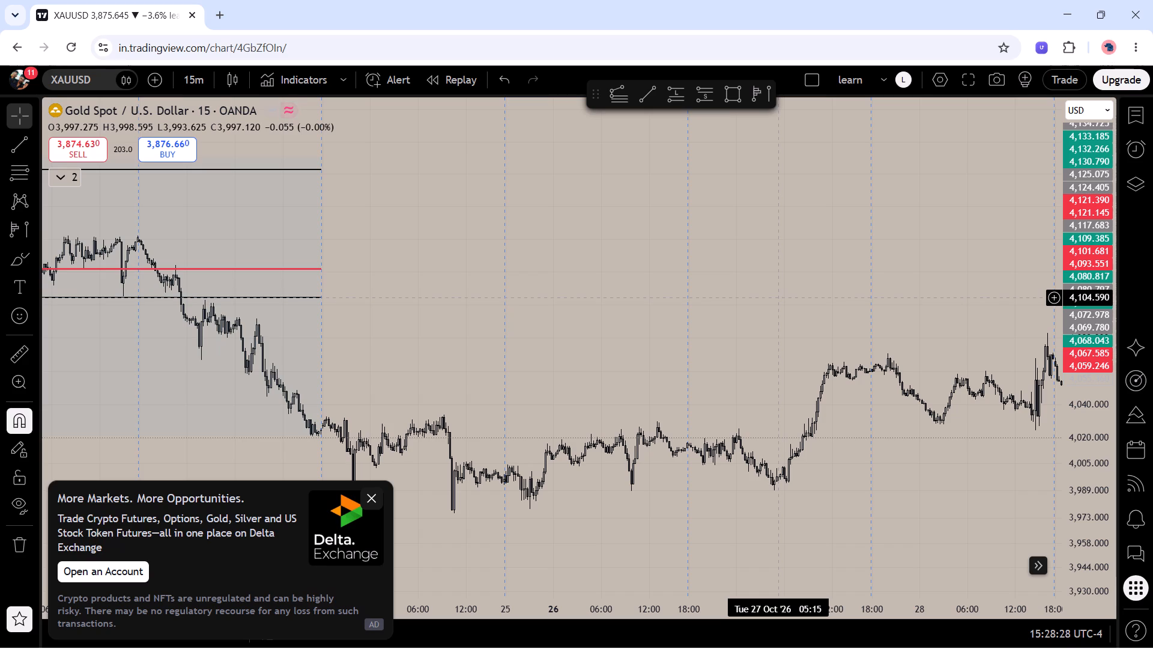
scroll(778, 297, "left", 1)
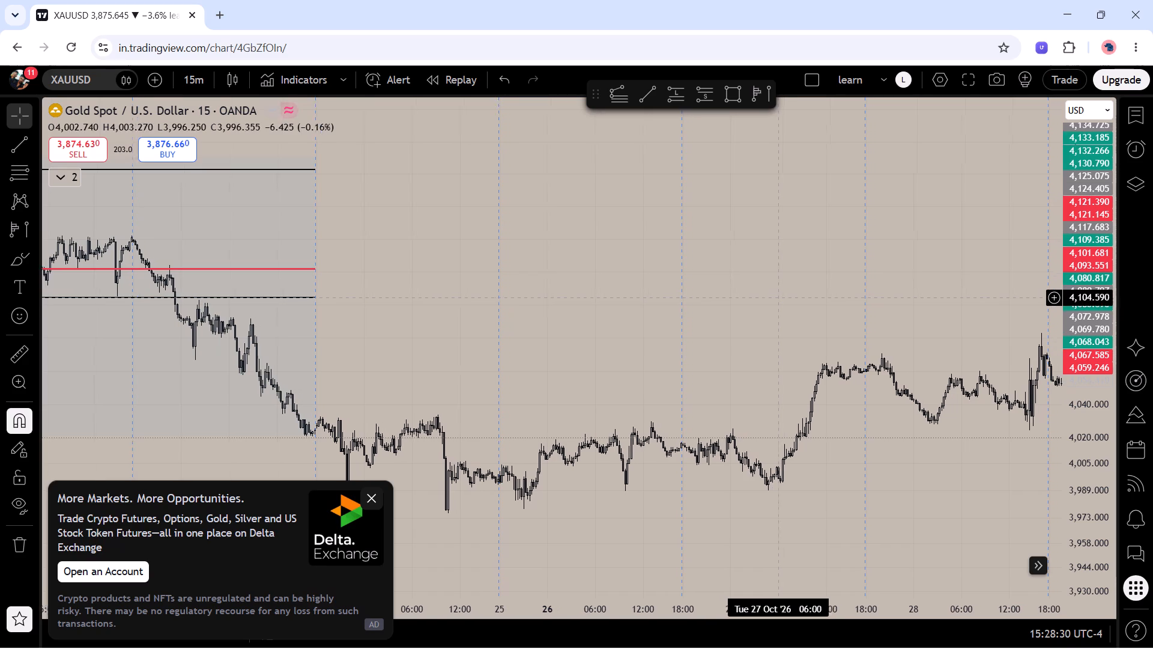
scroll(778, 297, "left", 3)
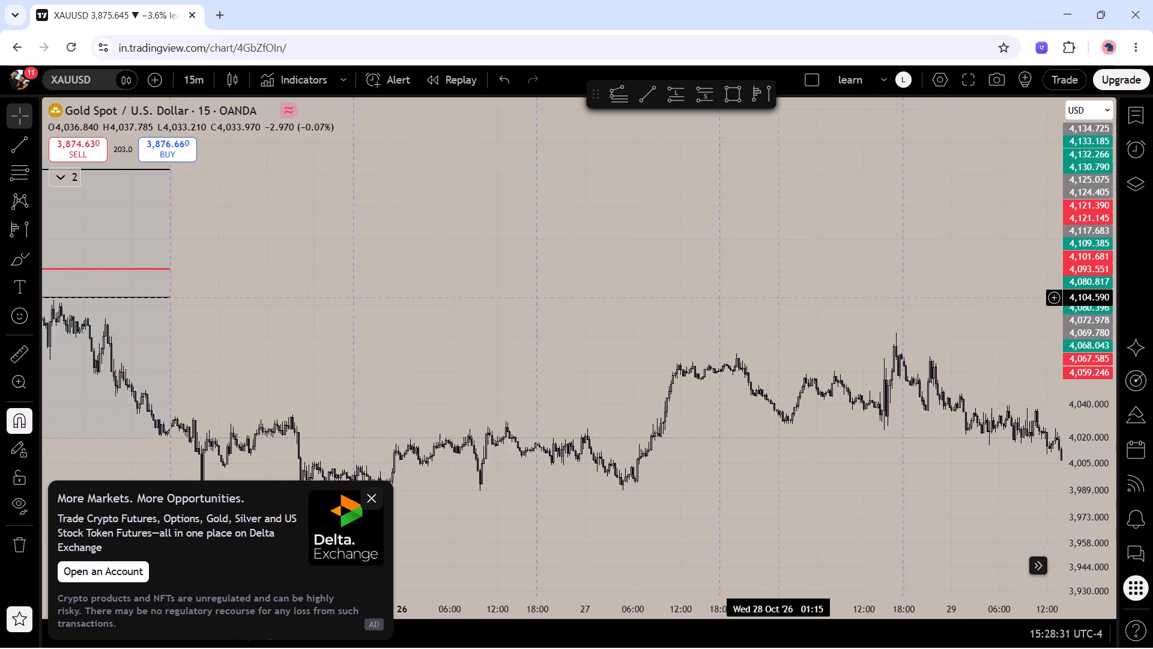
scroll(778, 297, "left", 5)
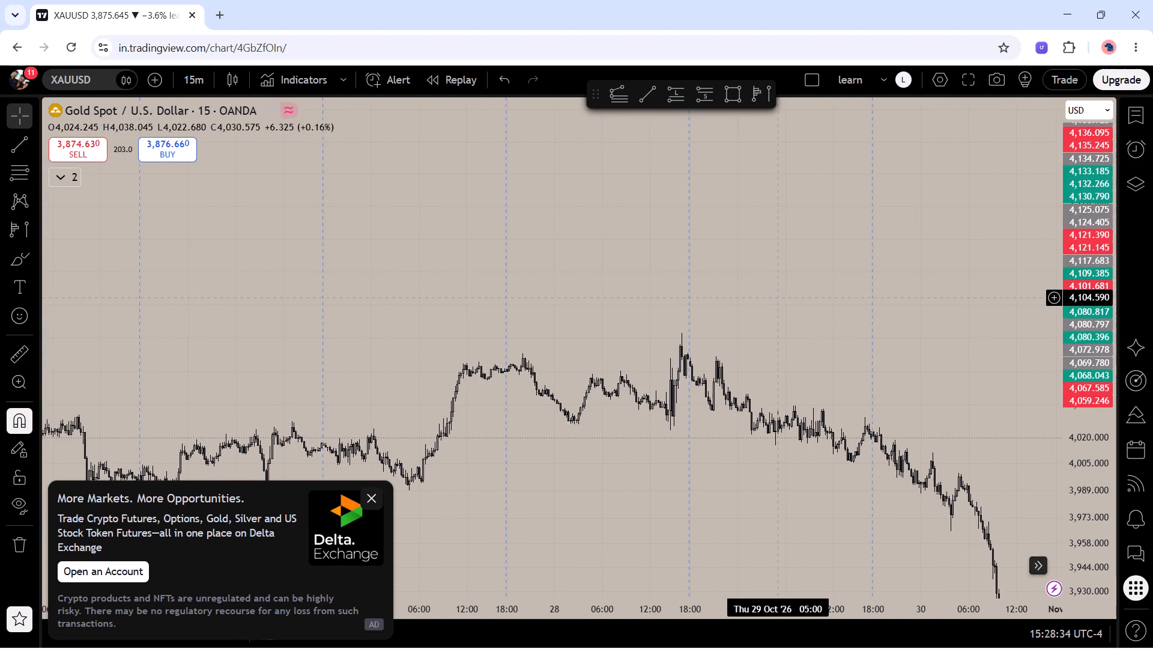
scroll(778, 297, "left", 1)
left_click_drag(946, 412, 907, 153)
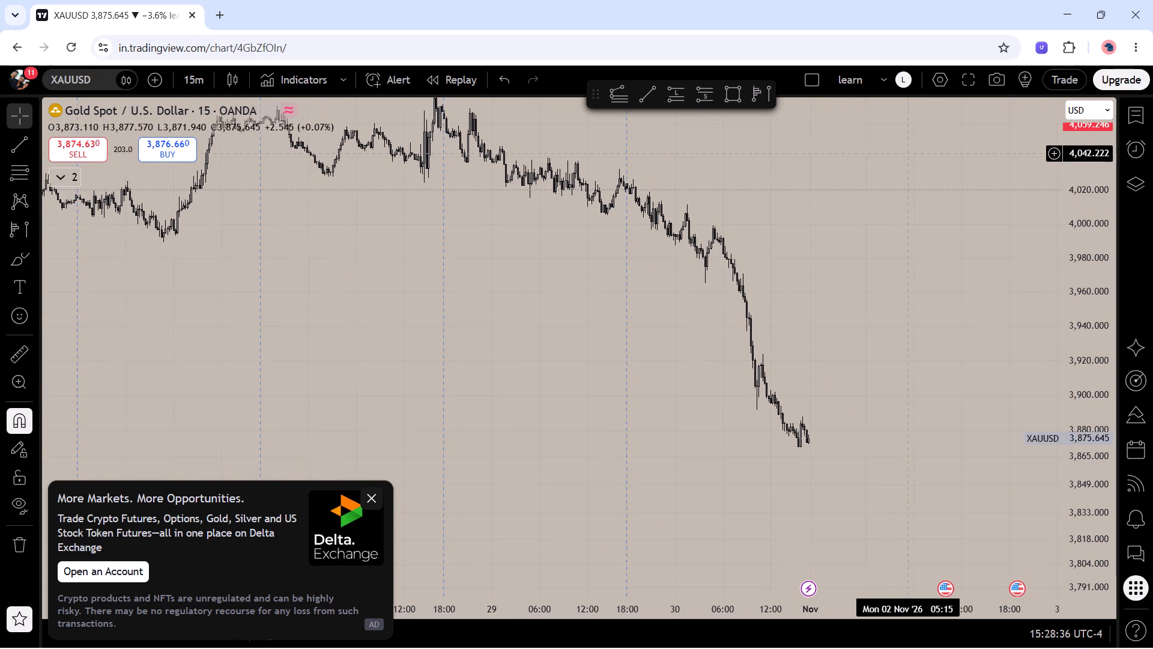
Extend the end point of the 19 October weekly volume profile to the last candle of Friday 23 October 2026, 16:45.
left_click_drag(876, 334, 1106, 479)
left_click_drag(696, 477, 1152, 466)
left_click_drag(795, 428, 1080, 487)
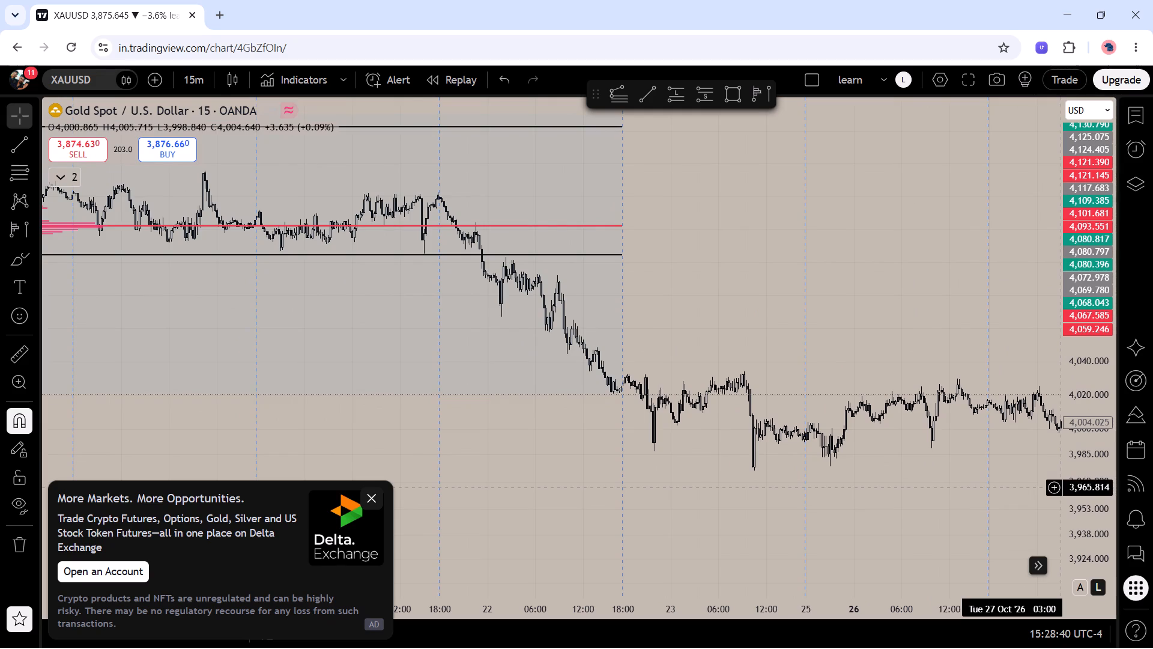
left_click_drag(705, 471, 650, 479)
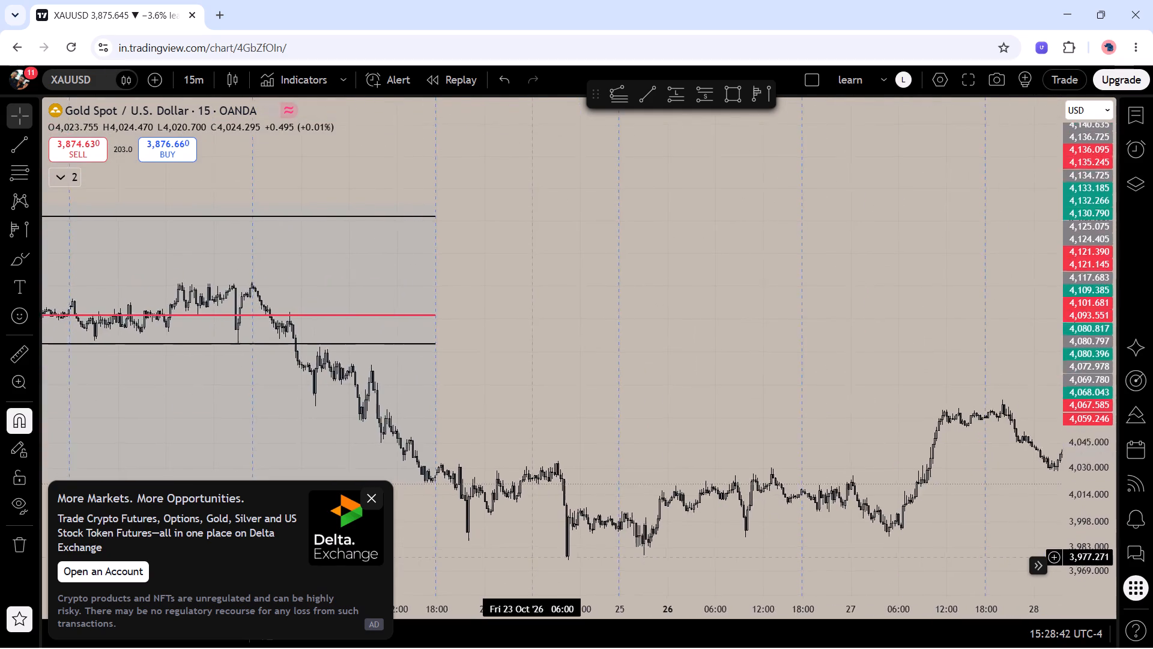
left_click_drag(650, 479, 838, 393)
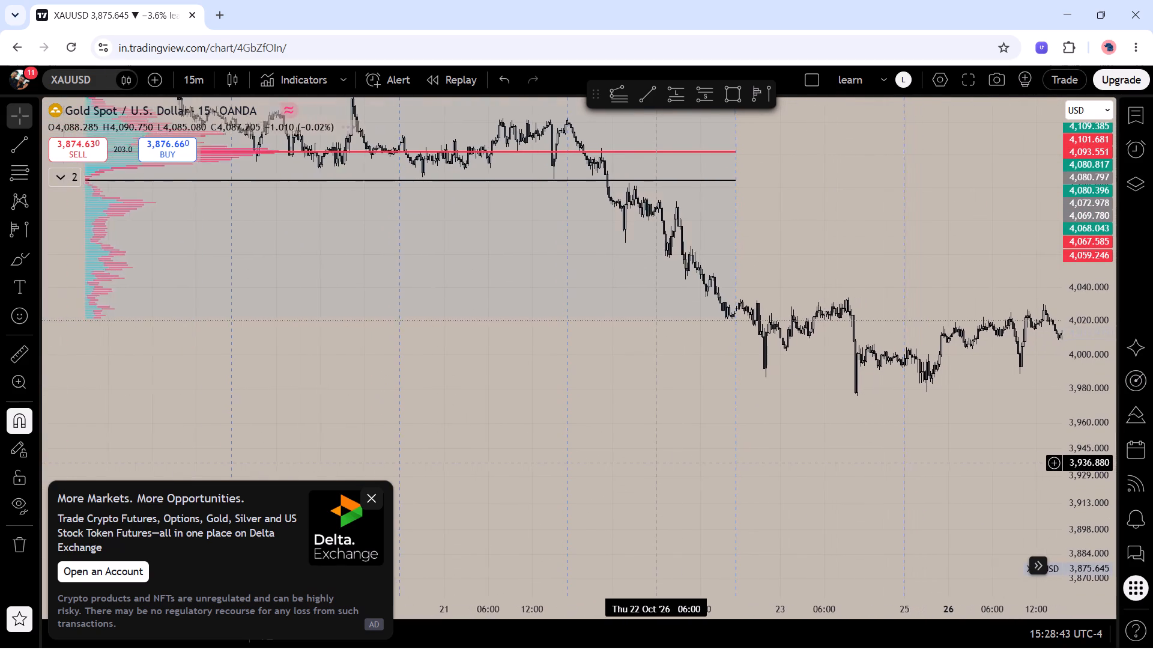
left_click_drag(569, 428, 876, 540)
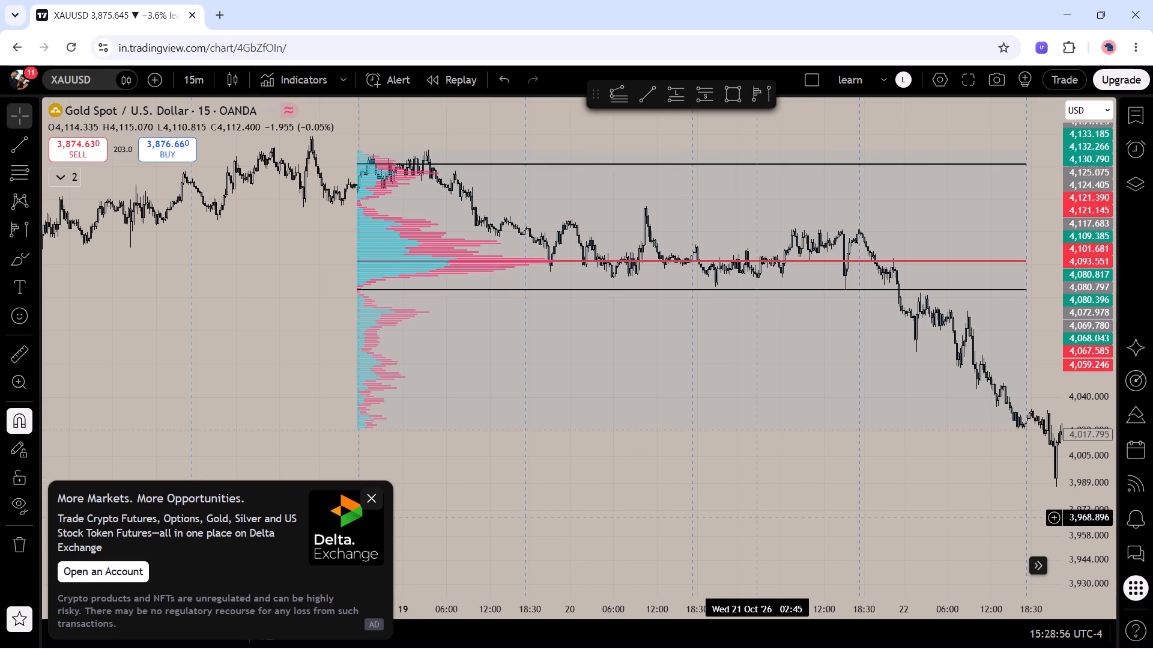
scroll(903, 518, "left", 1)
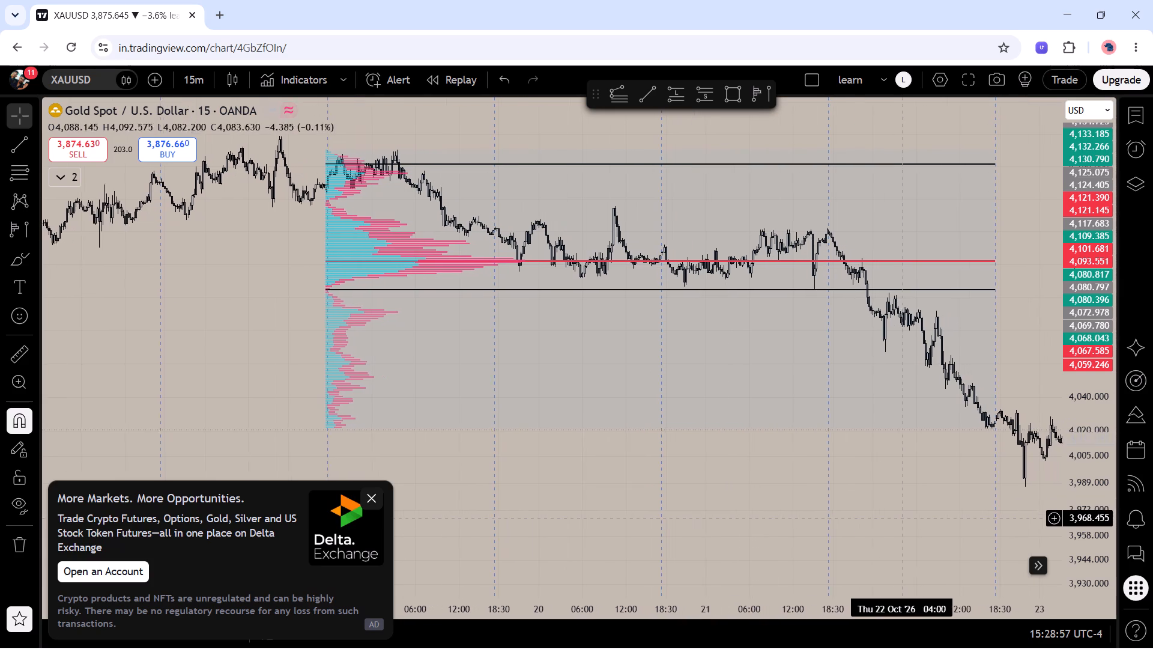
scroll(903, 518, "left", 3)
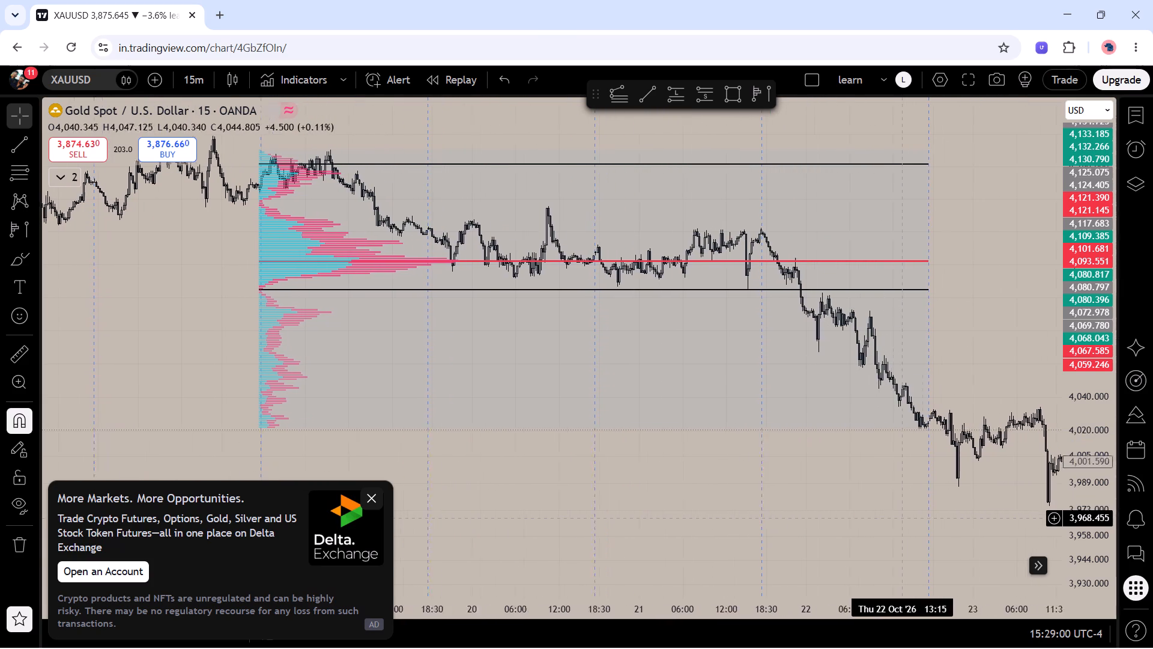
scroll(903, 518, "left", 1)
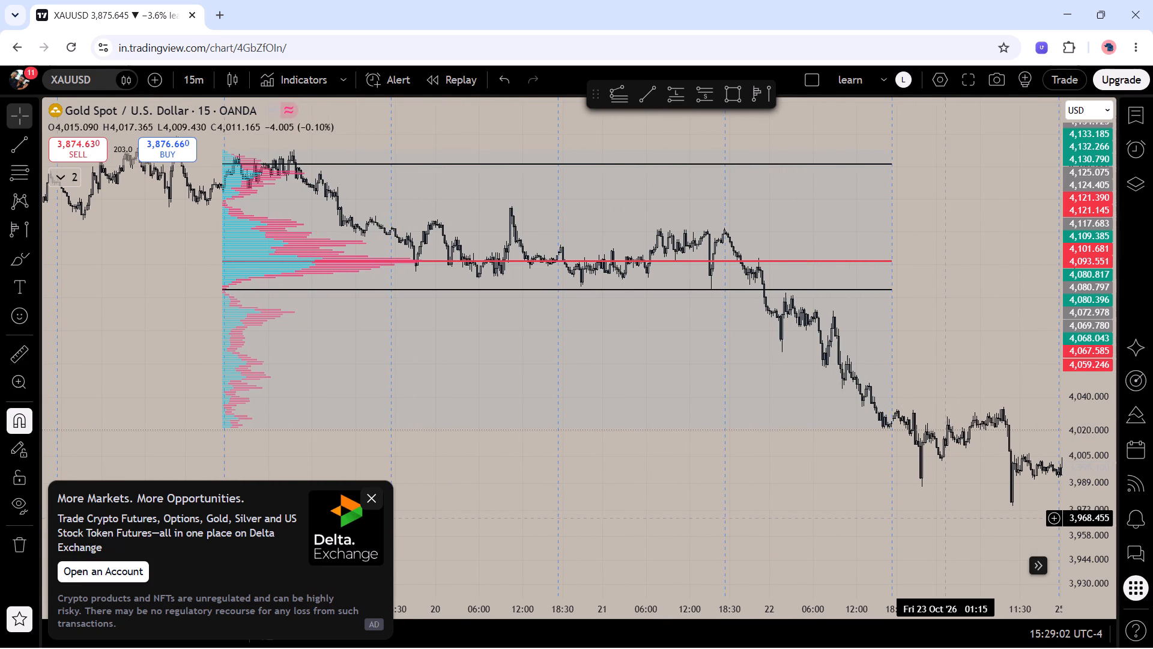
scroll(946, 518, "left", 2)
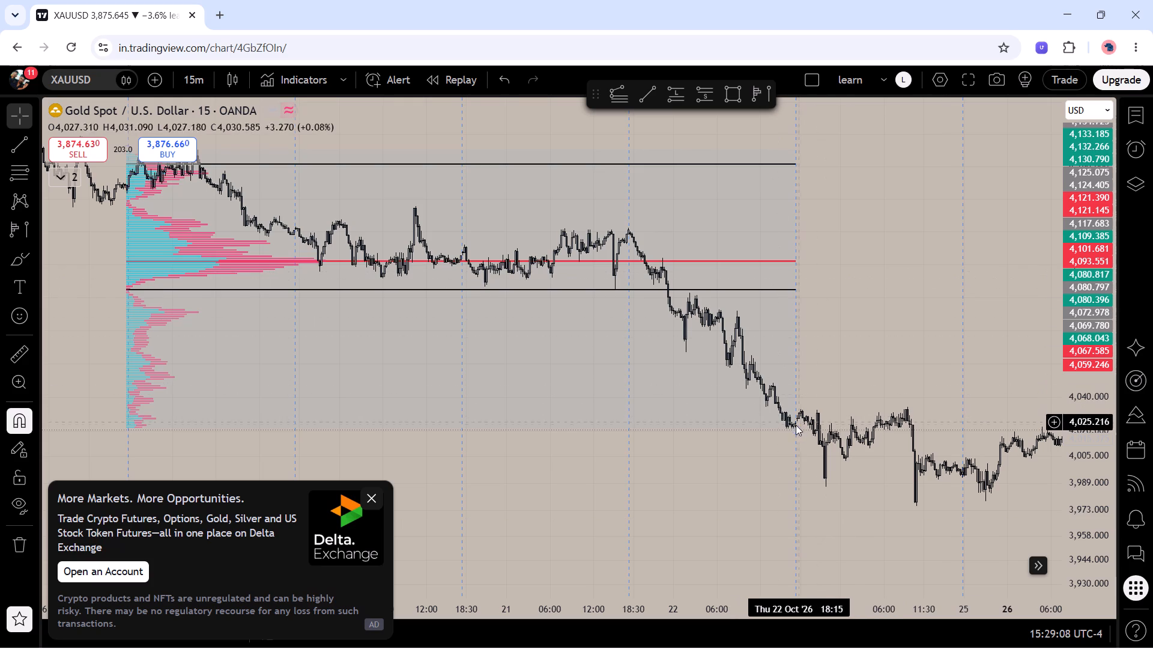
left_click_drag(798, 428, 900, 472)
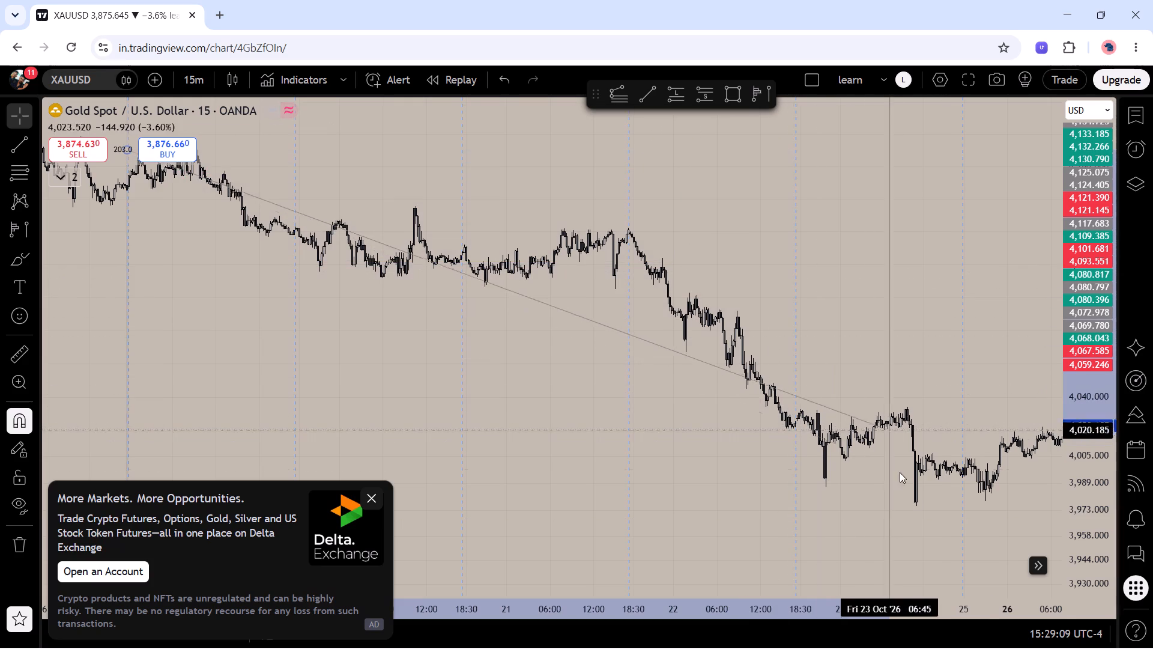
left_click_drag(900, 472, 964, 511)
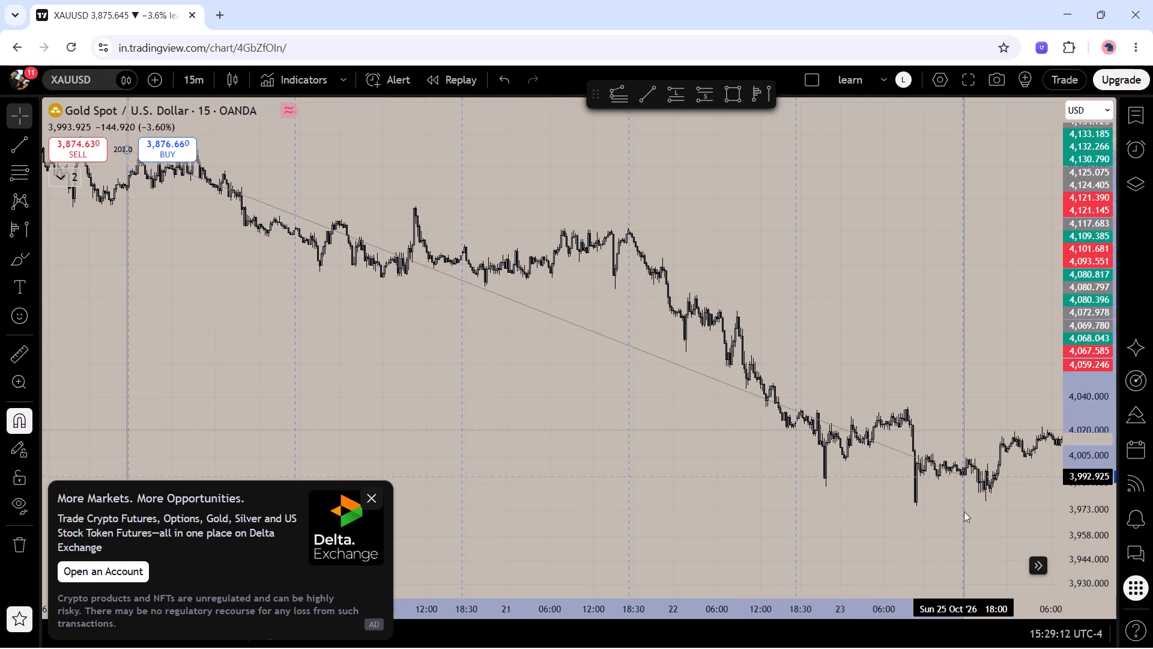
left_click_drag(964, 511, 962, 507)
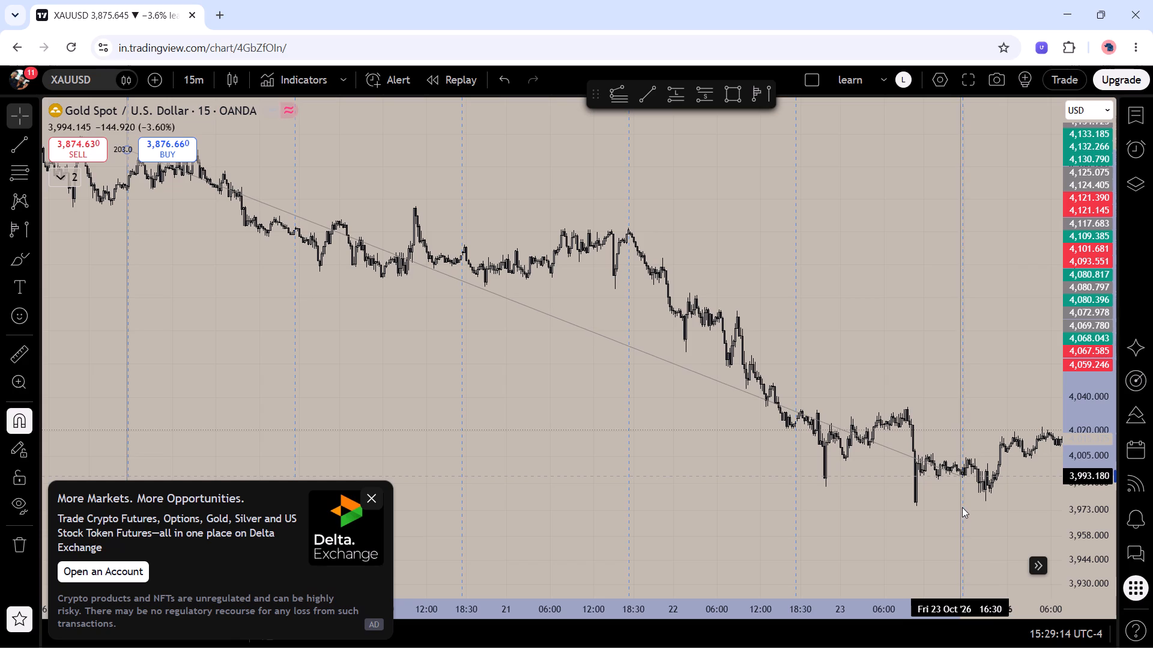
left_click_drag(962, 507, 963, 507)
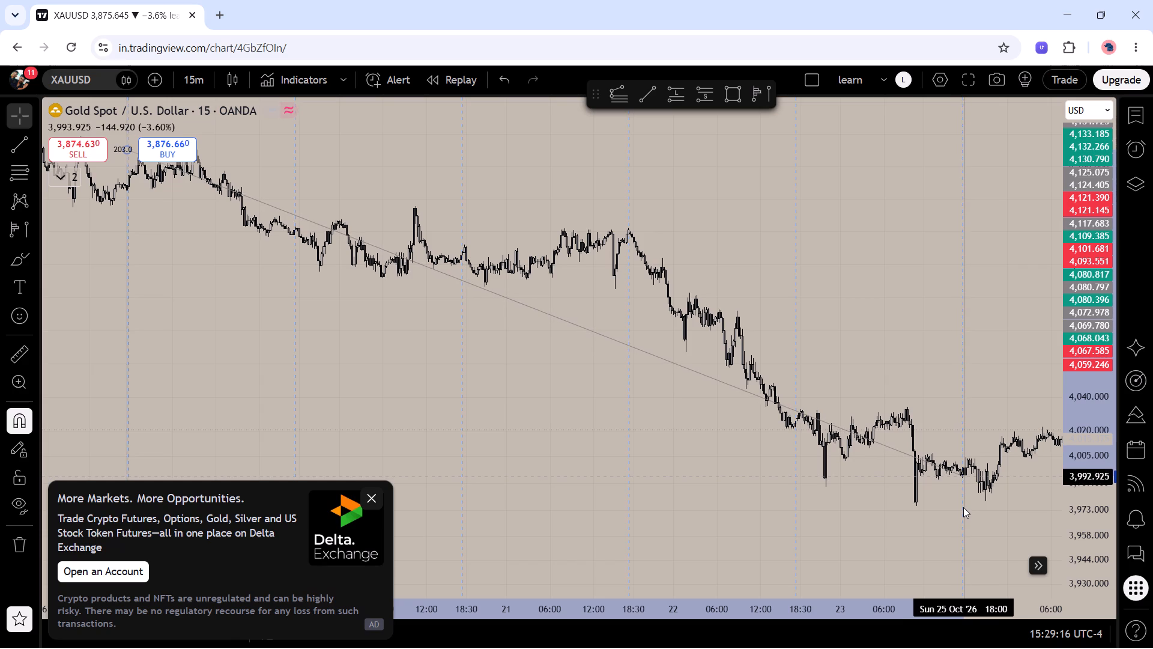
left_click_drag(963, 507, 962, 508)
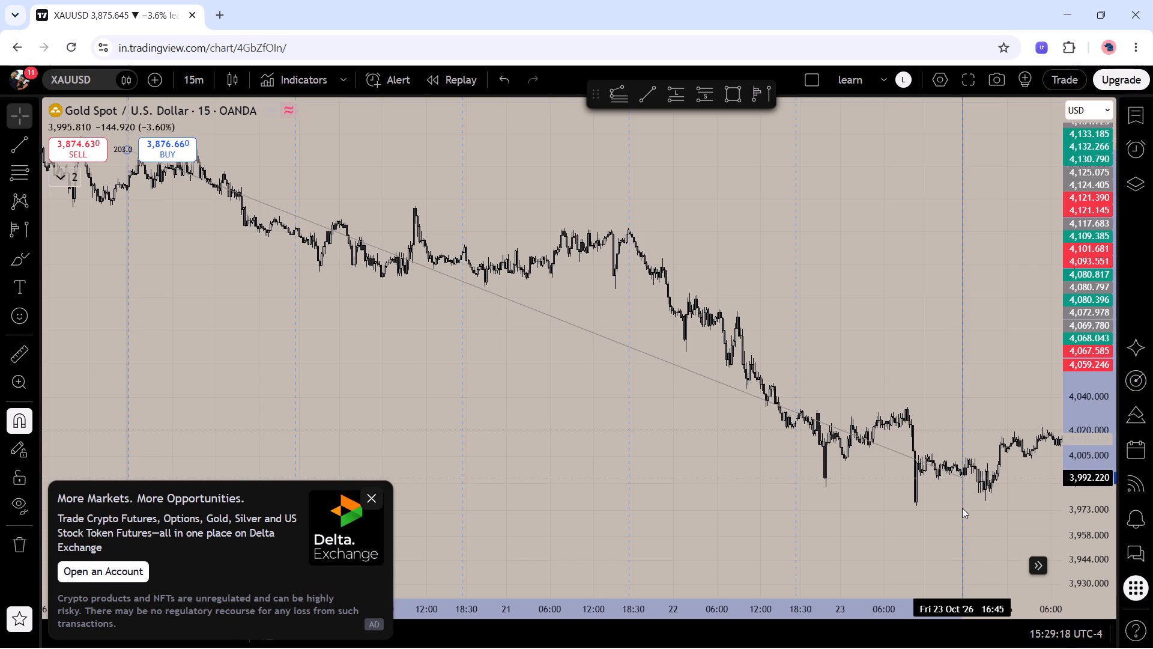
left_click_drag(962, 508, 962, 508)
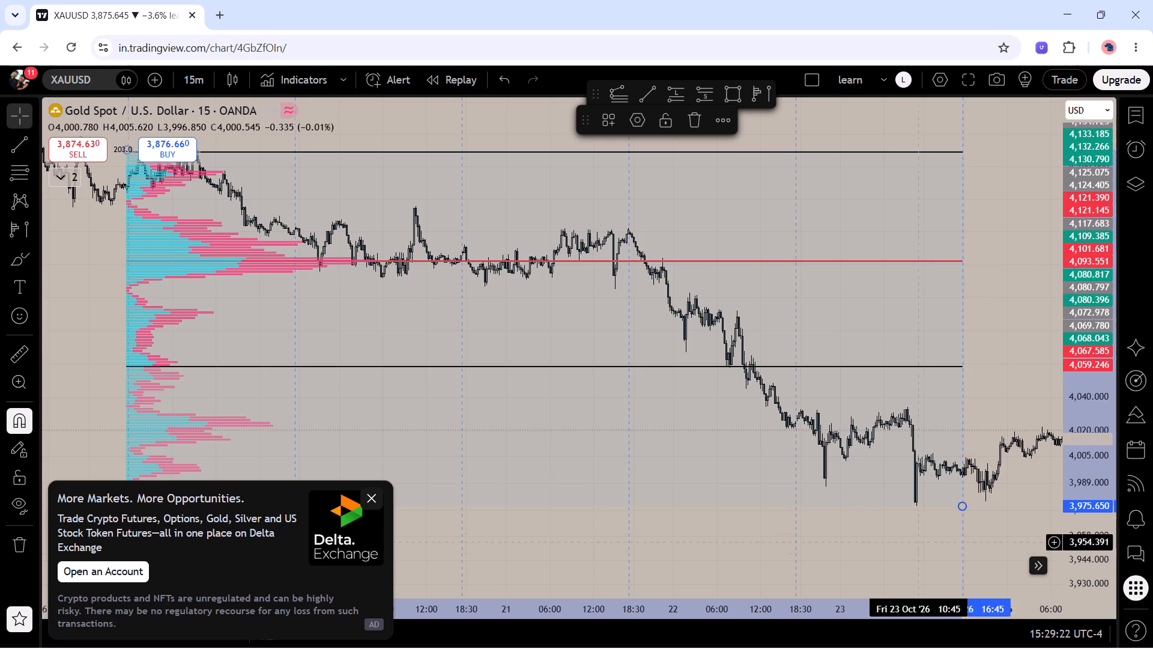
Examine the 15-minute price action from 19 to 29 October 2026 against the extended weekly volume profile's point of control and value area.
left_click_drag(881, 554, 871, 442)
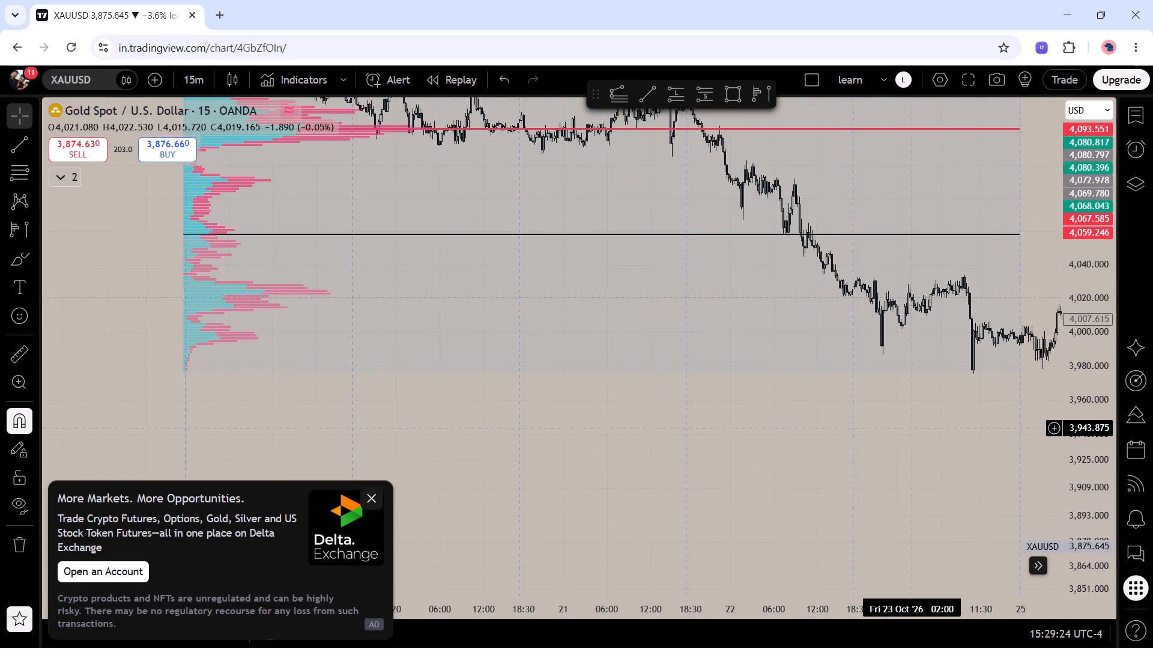
left_click_drag(871, 442, 643, 576)
left_click_drag(902, 493, 670, 519)
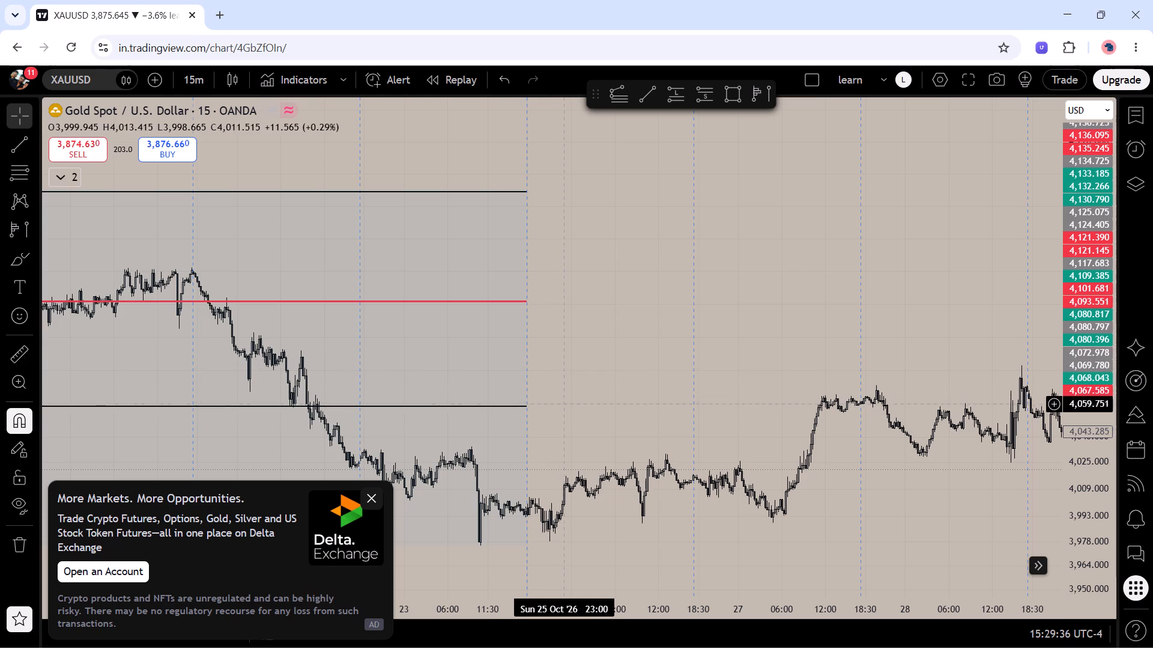
left_click_drag(810, 550, 707, 382)
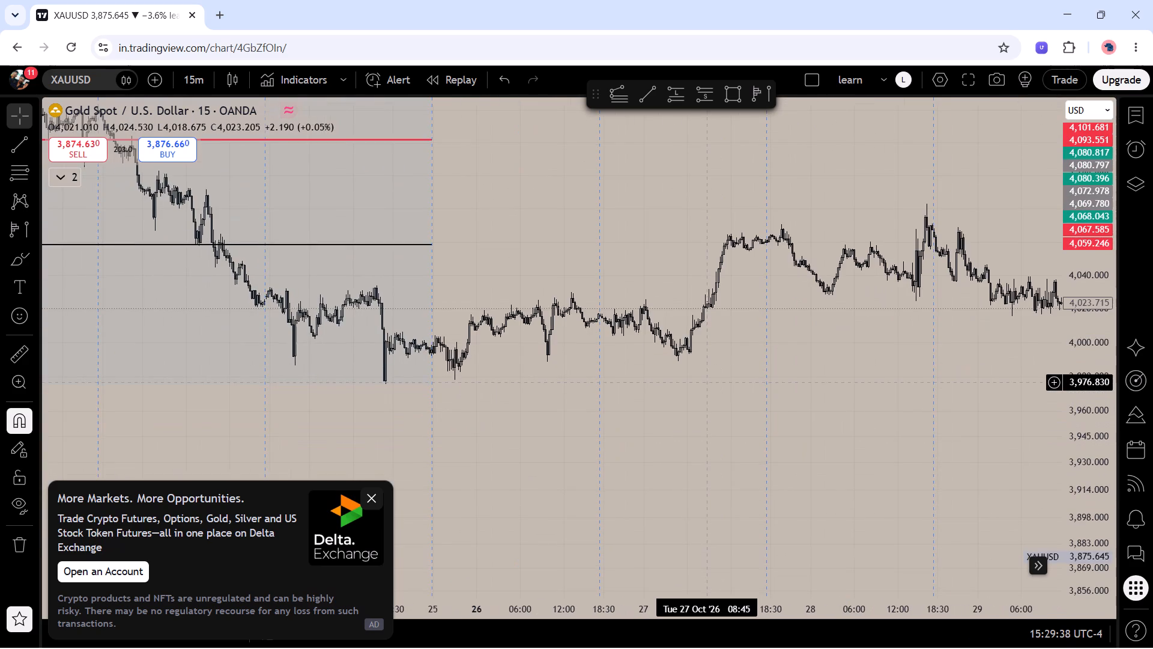
left_click_drag(707, 382, 865, 410)
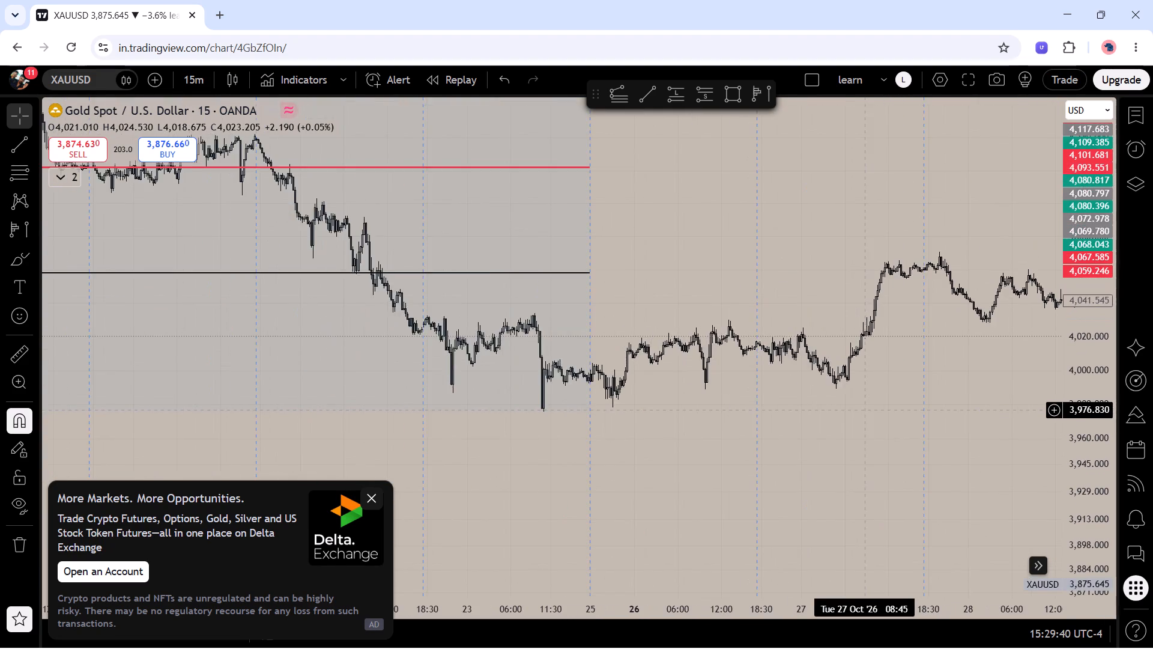
left_click_drag(865, 410, 978, 481)
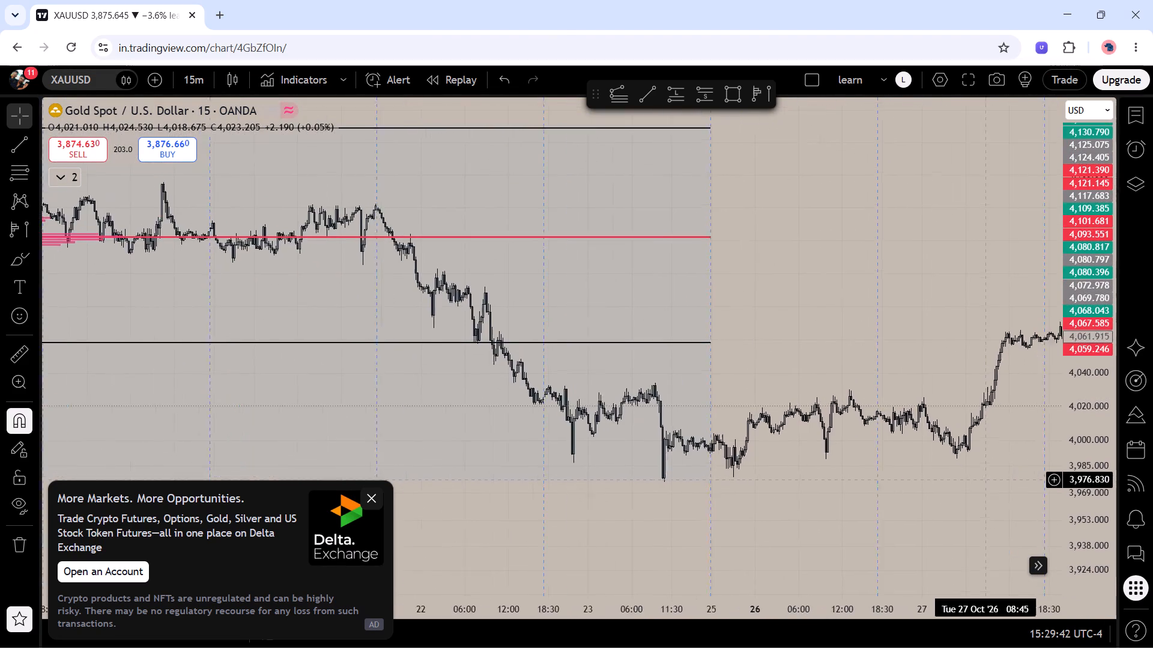
left_click_drag(978, 481, 1152, 416)
left_click_drag(766, 432, 932, 530)
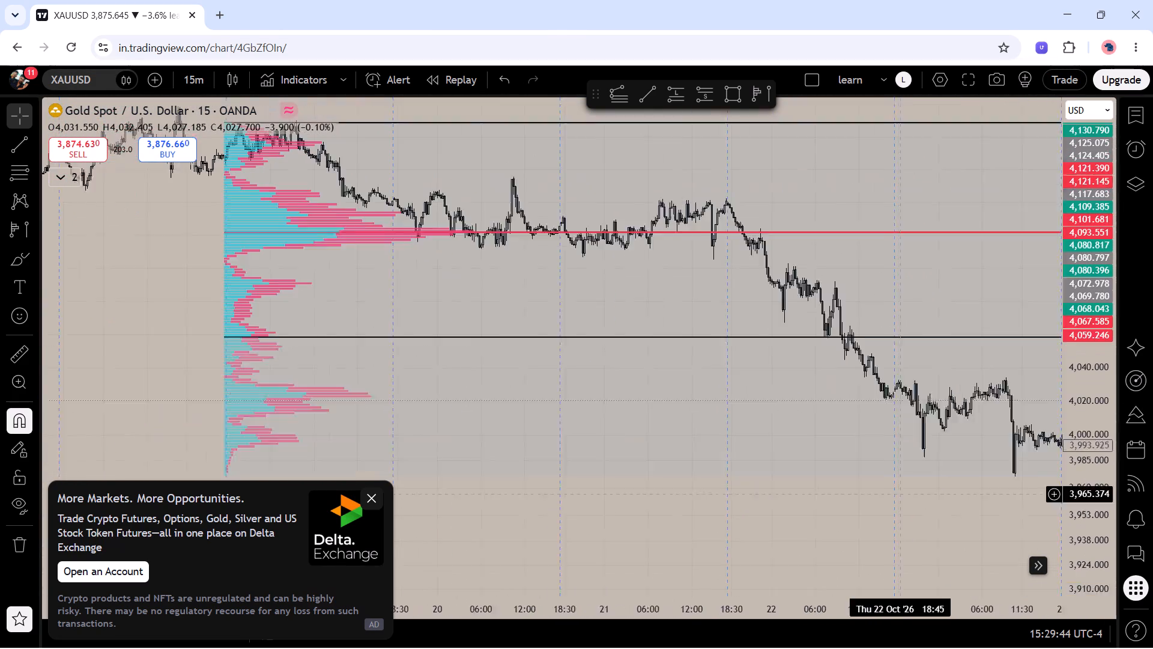
left_click_drag(932, 530, 555, 495)
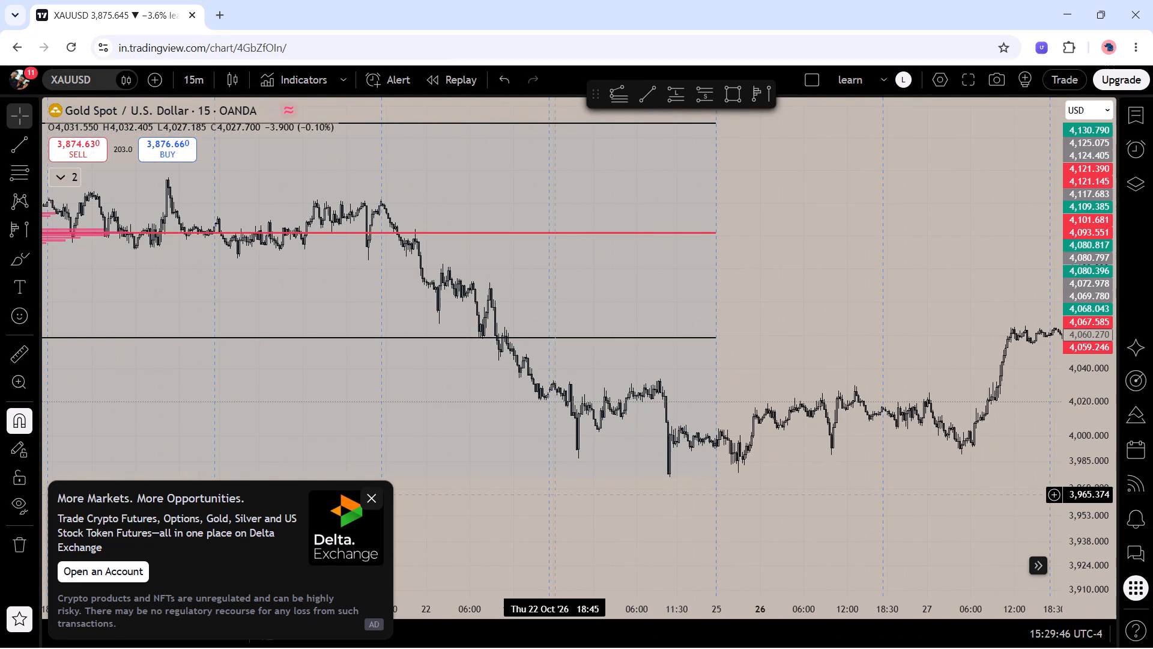
left_click_drag(740, 503, 484, 481)
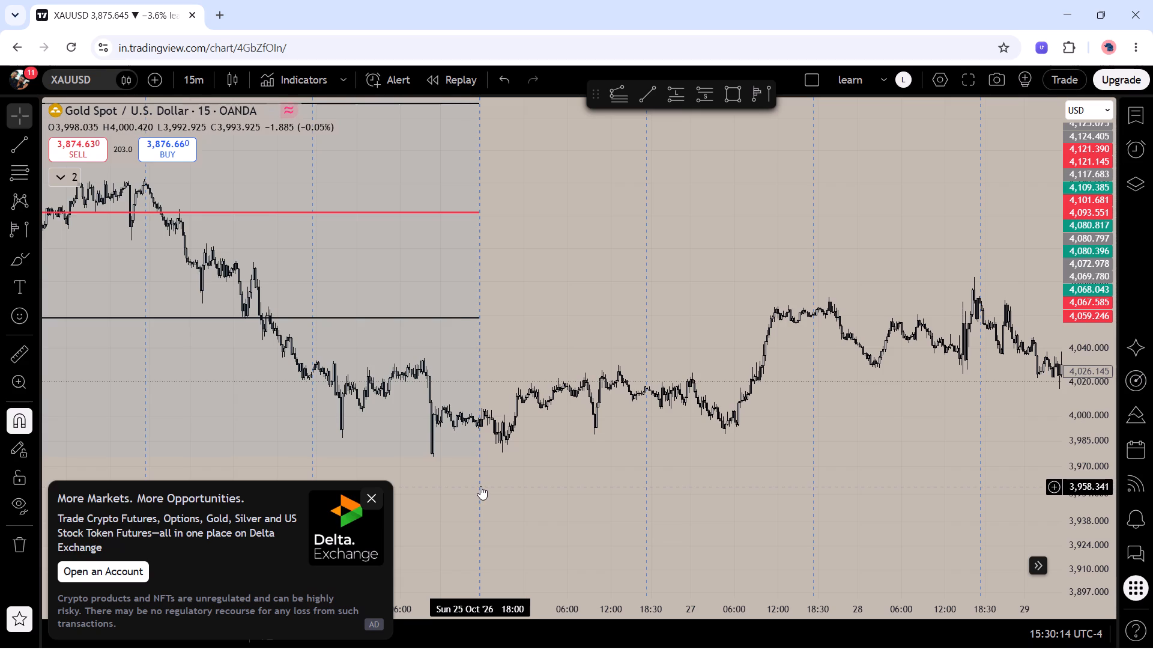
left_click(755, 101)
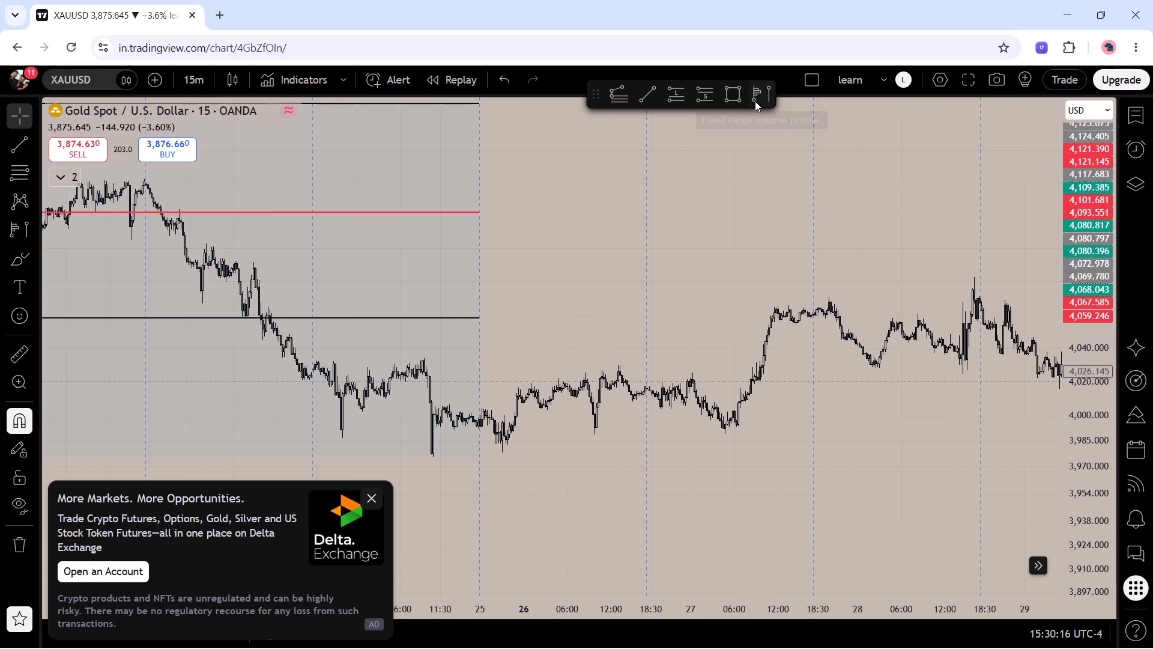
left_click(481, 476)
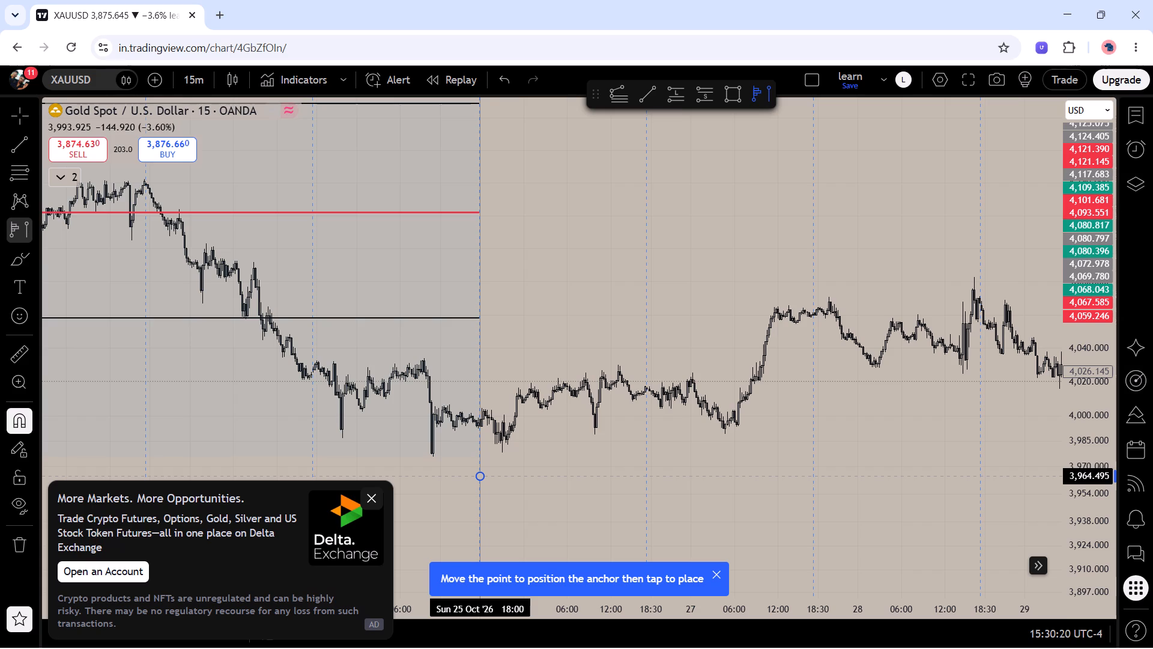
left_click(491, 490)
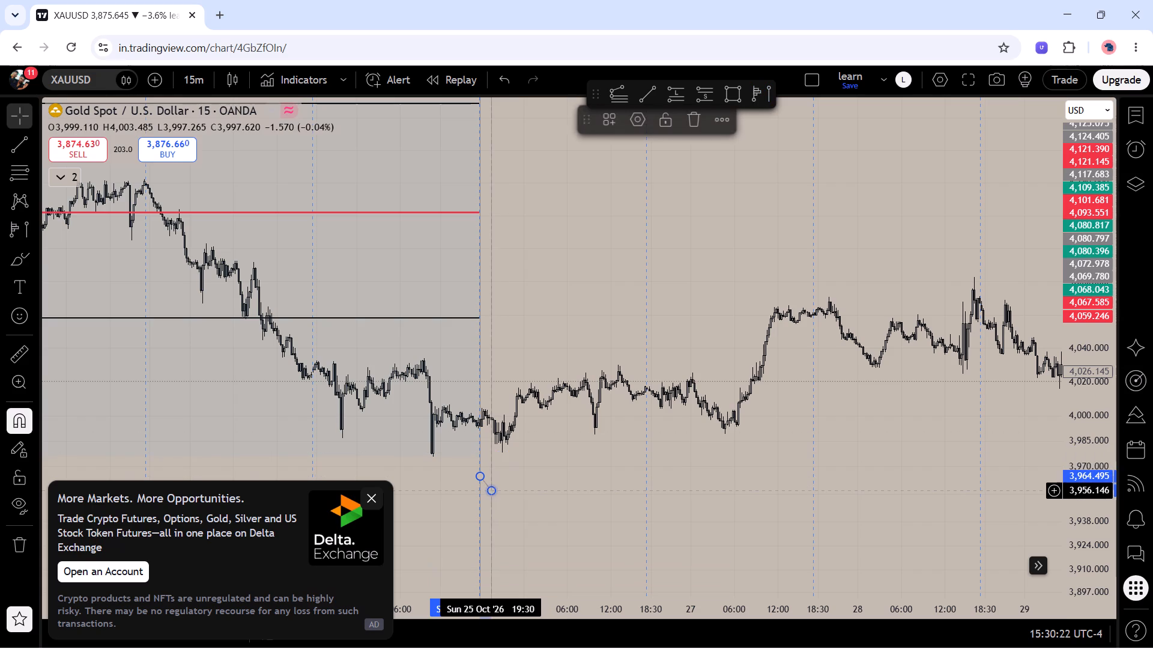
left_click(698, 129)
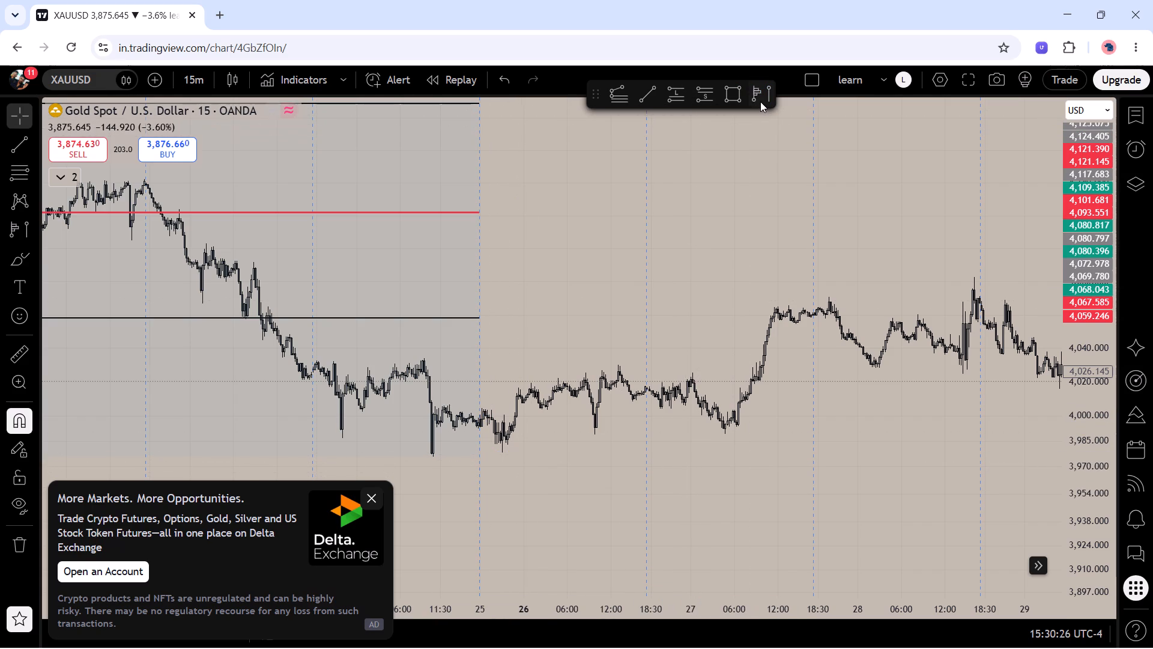
Draw a fixed range volume profile from Sunday 25 October 2026, 18:00 to the last candle of Friday 30 October, 16:45.
left_click(760, 102)
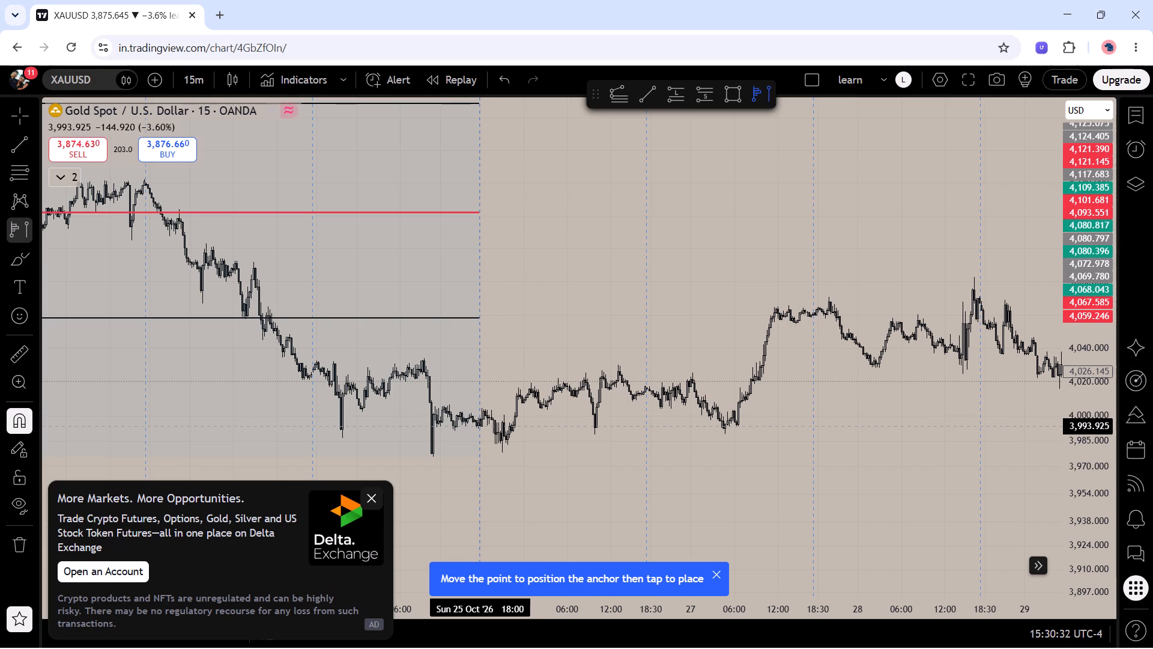
left_click(481, 423)
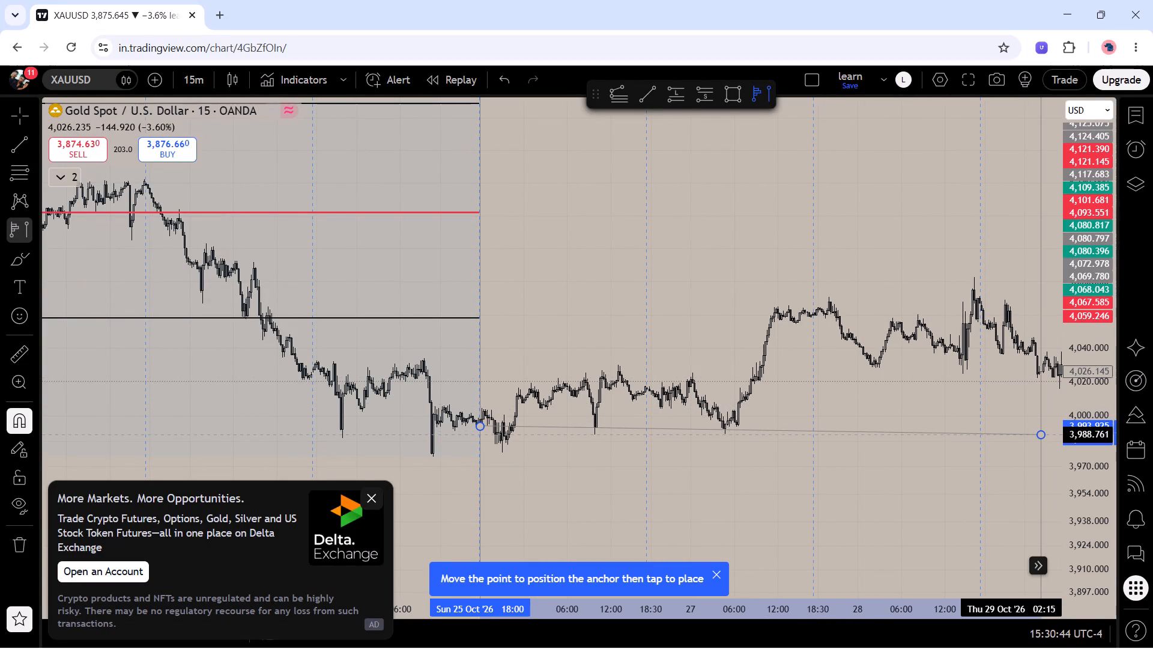
scroll(1041, 434, "left", 4)
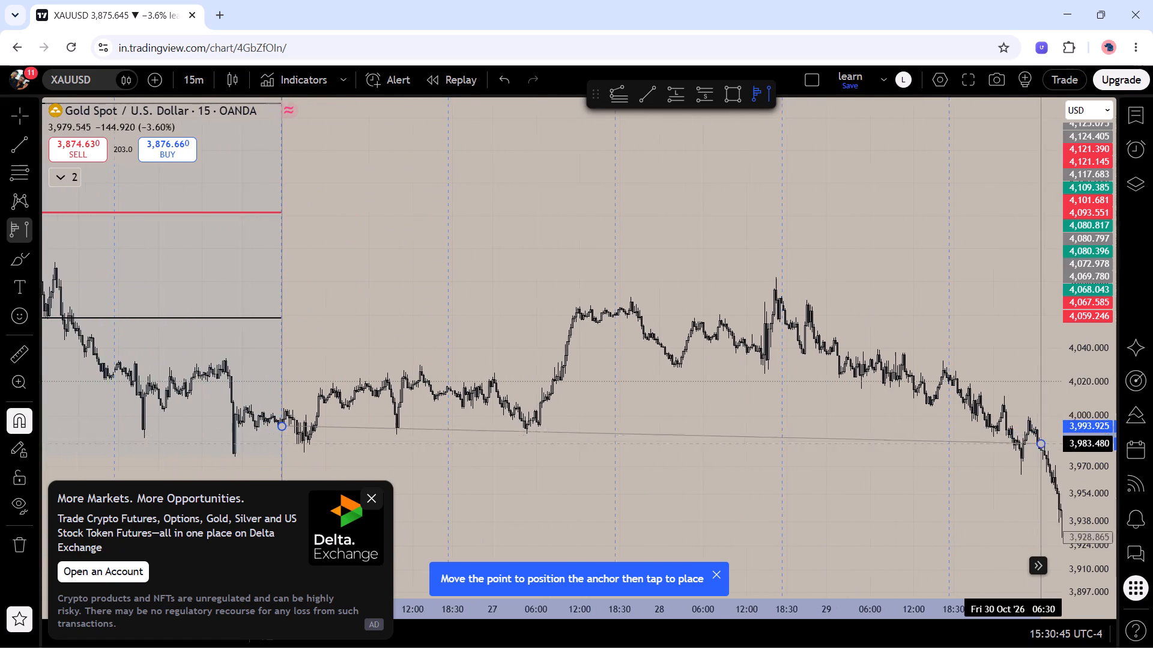
scroll(1041, 434, "left", 3)
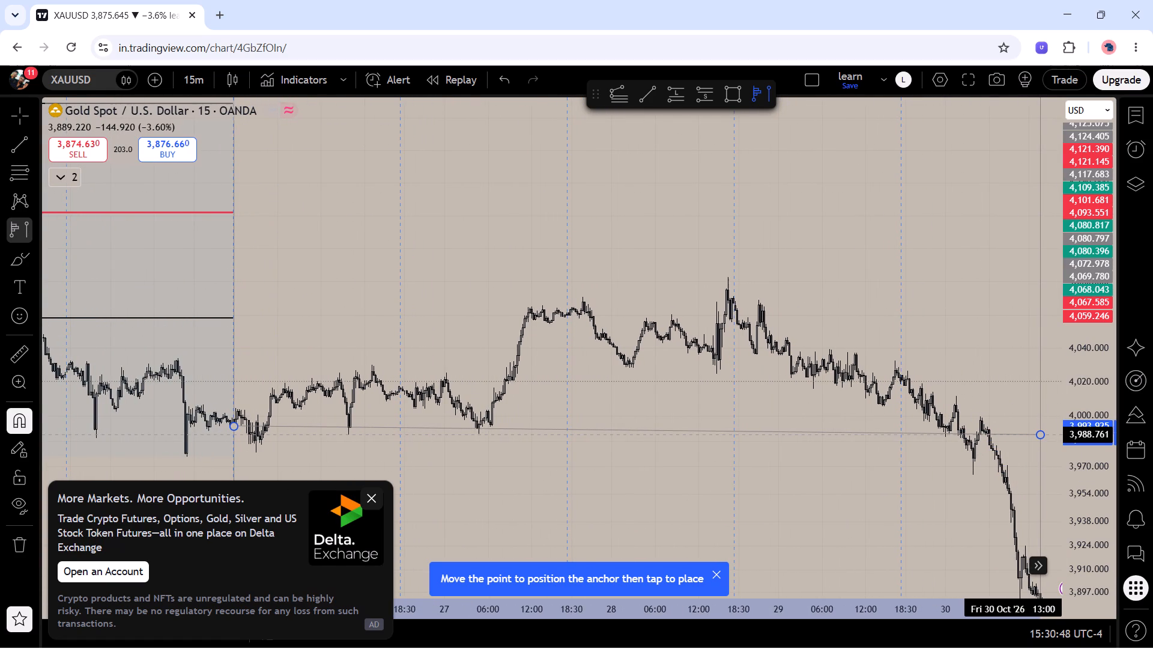
scroll(1041, 434, "down", 1)
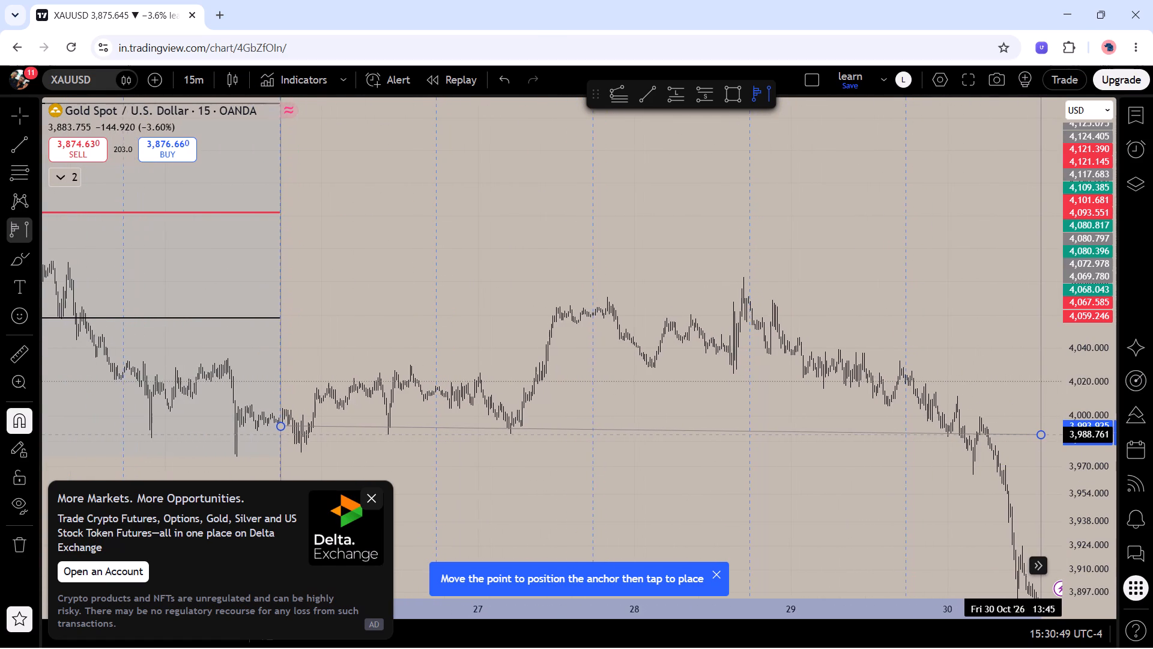
scroll(1041, 434, "down", 1)
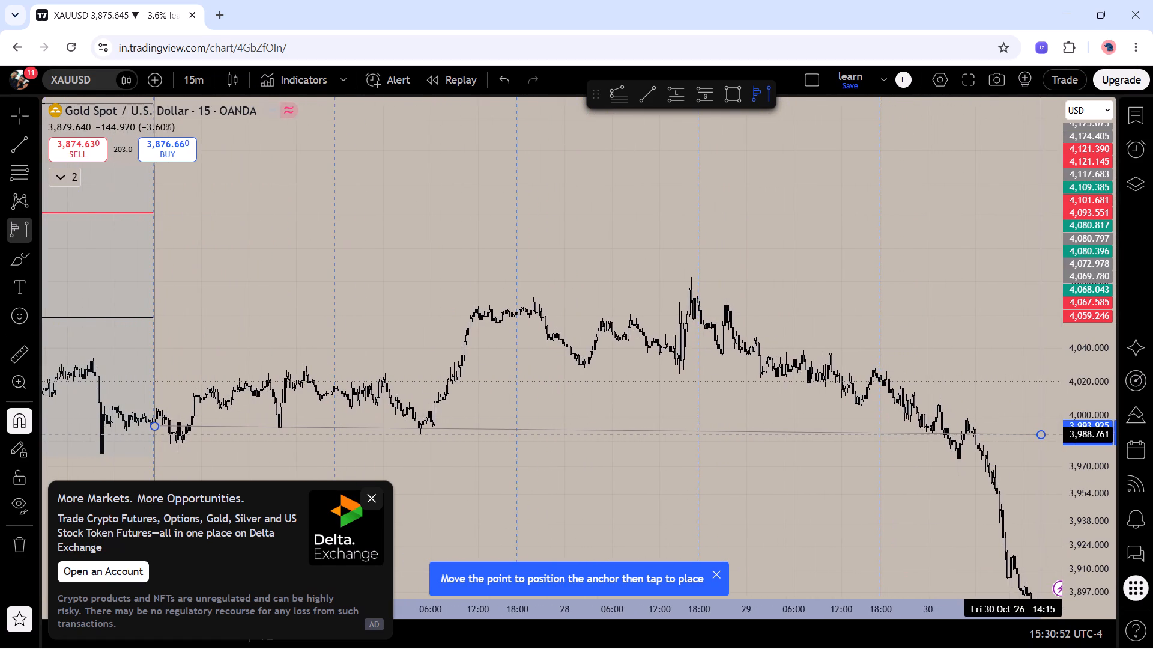
scroll(1041, 434, "down", 1)
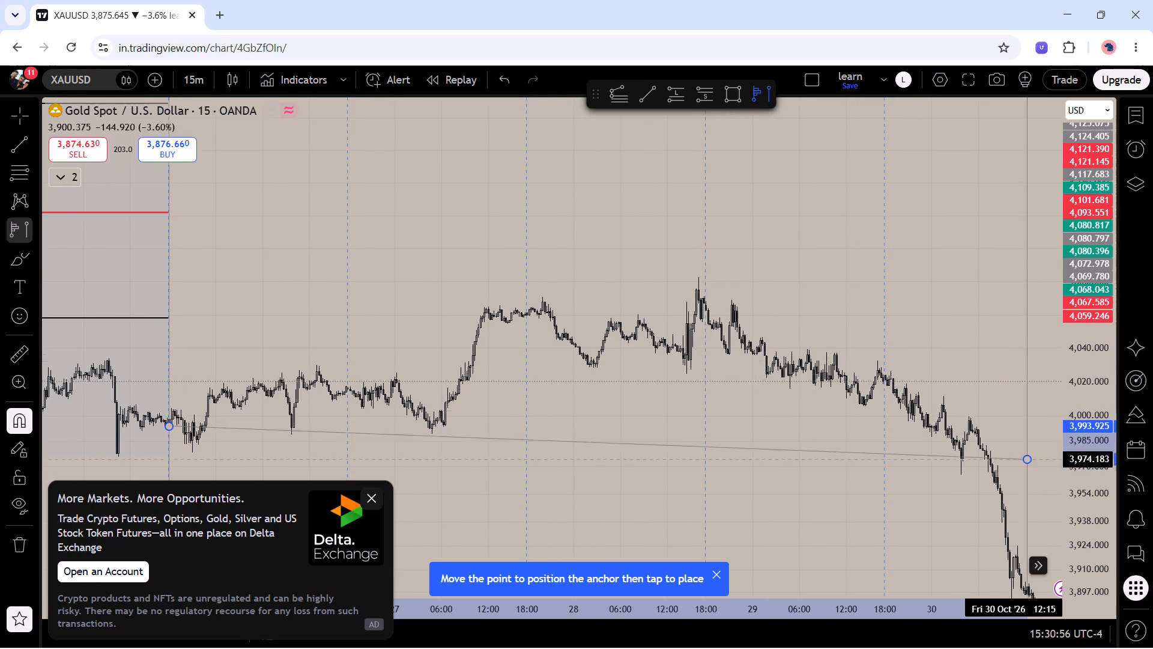
scroll(1020, 548, "down", 1)
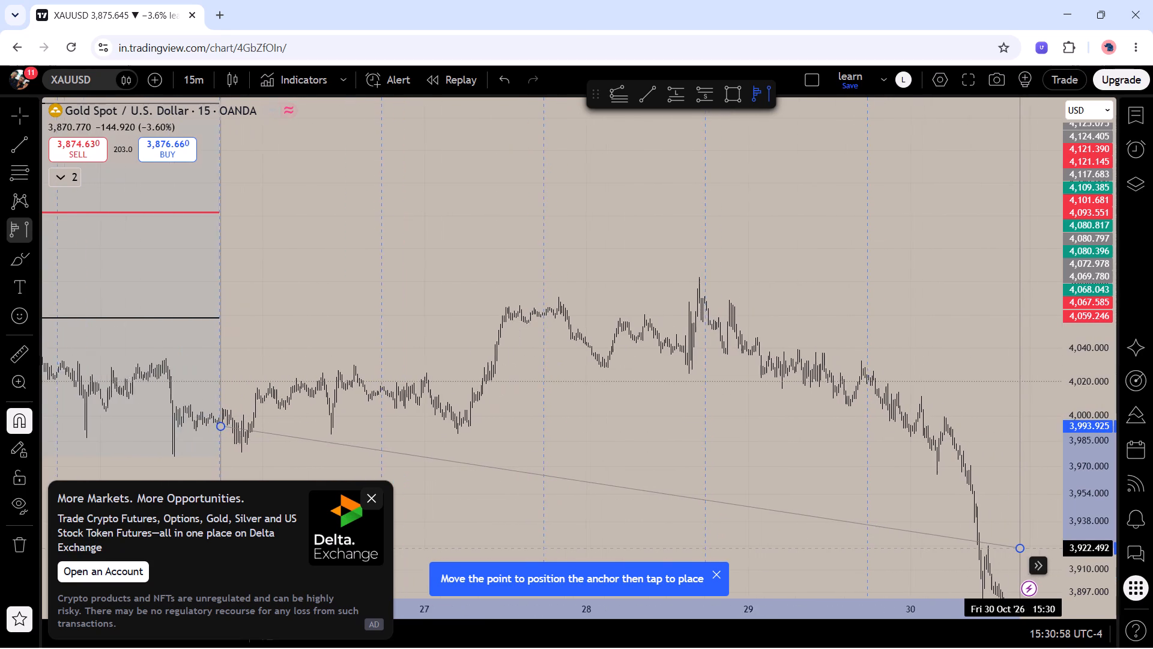
scroll(1020, 548, "down", 1)
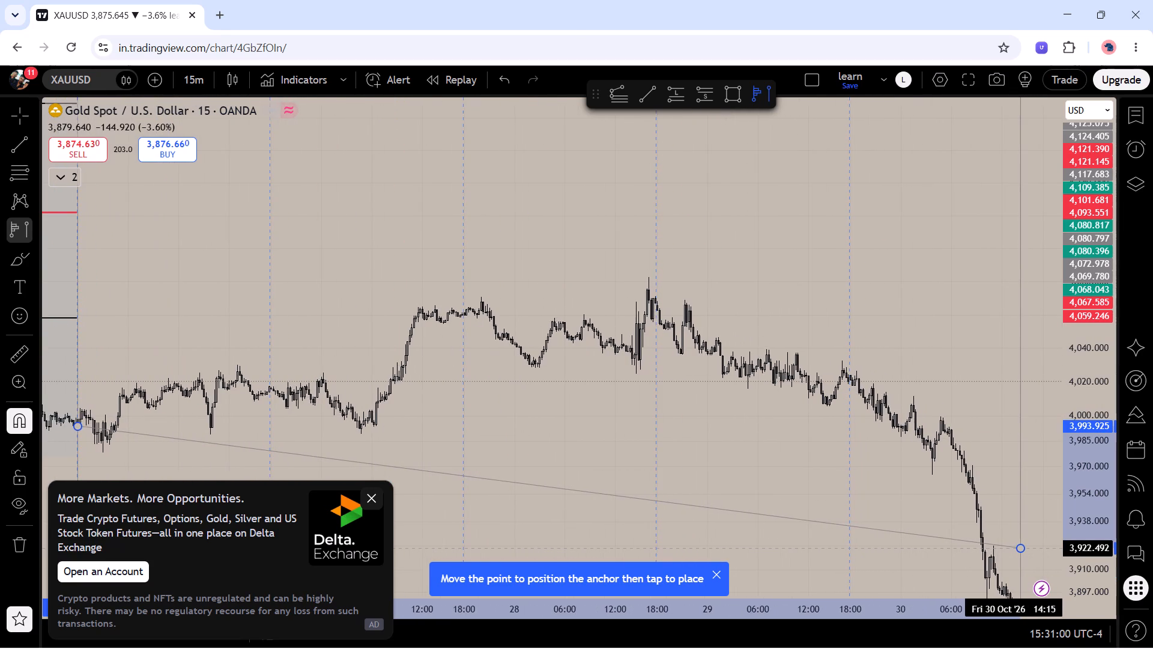
scroll(1020, 548, "left", 4)
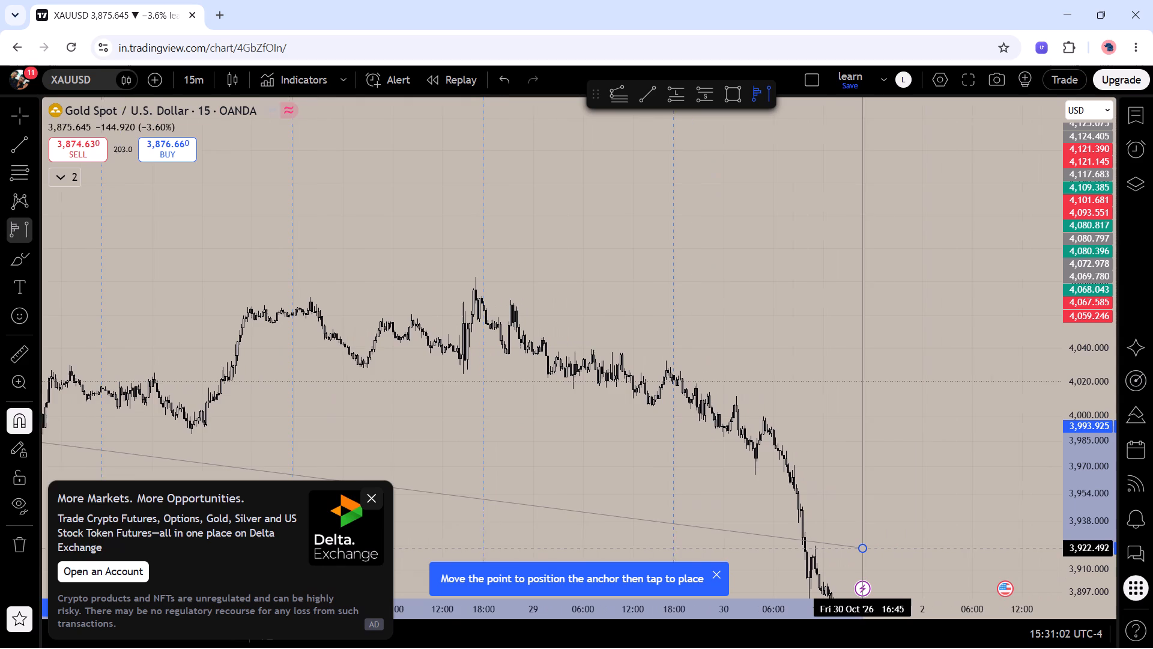
scroll(1020, 548, "left", 1)
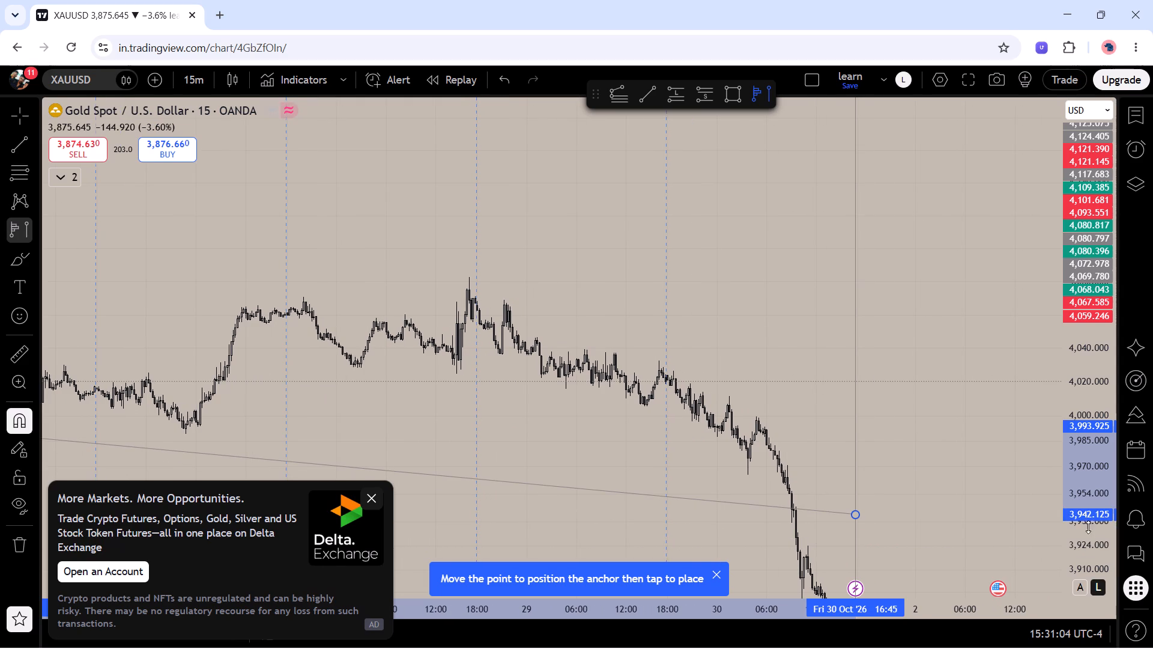
left_click_drag(1093, 537, 1093, 603)
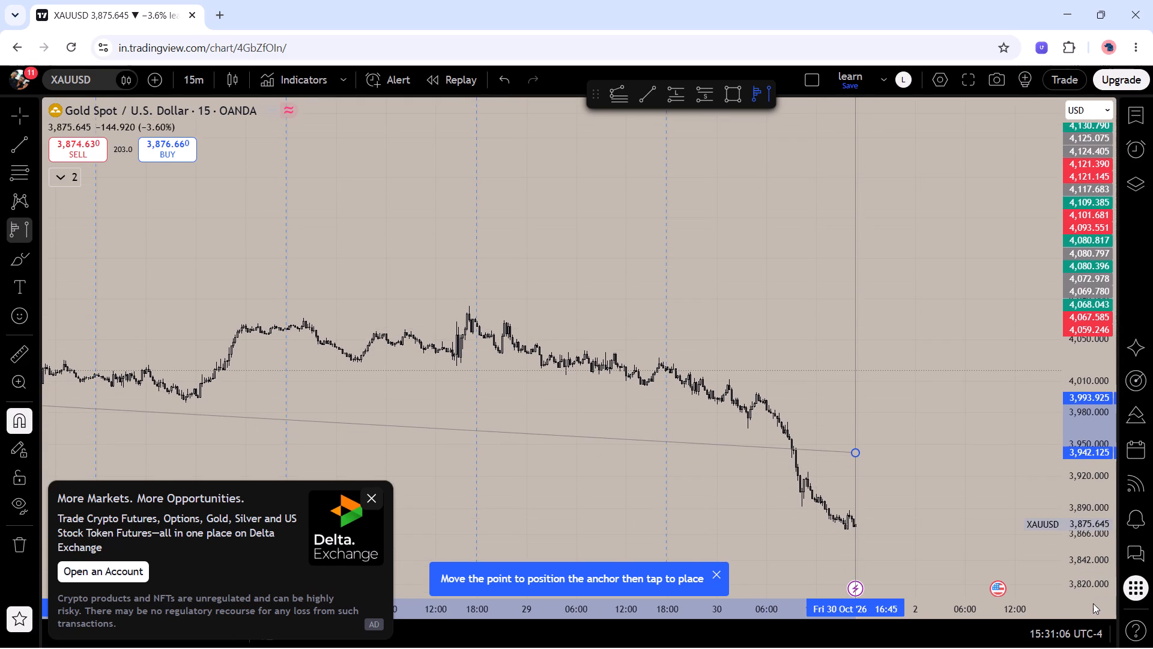
left_click_drag(1093, 603, 1093, 603)
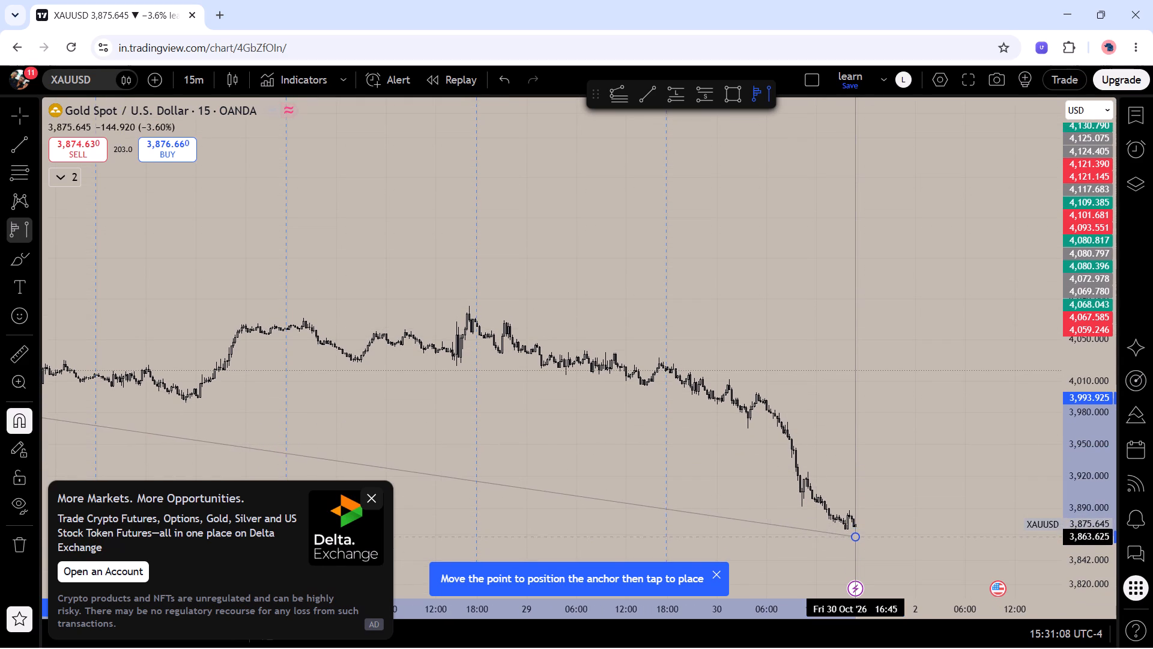
left_click(909, 525)
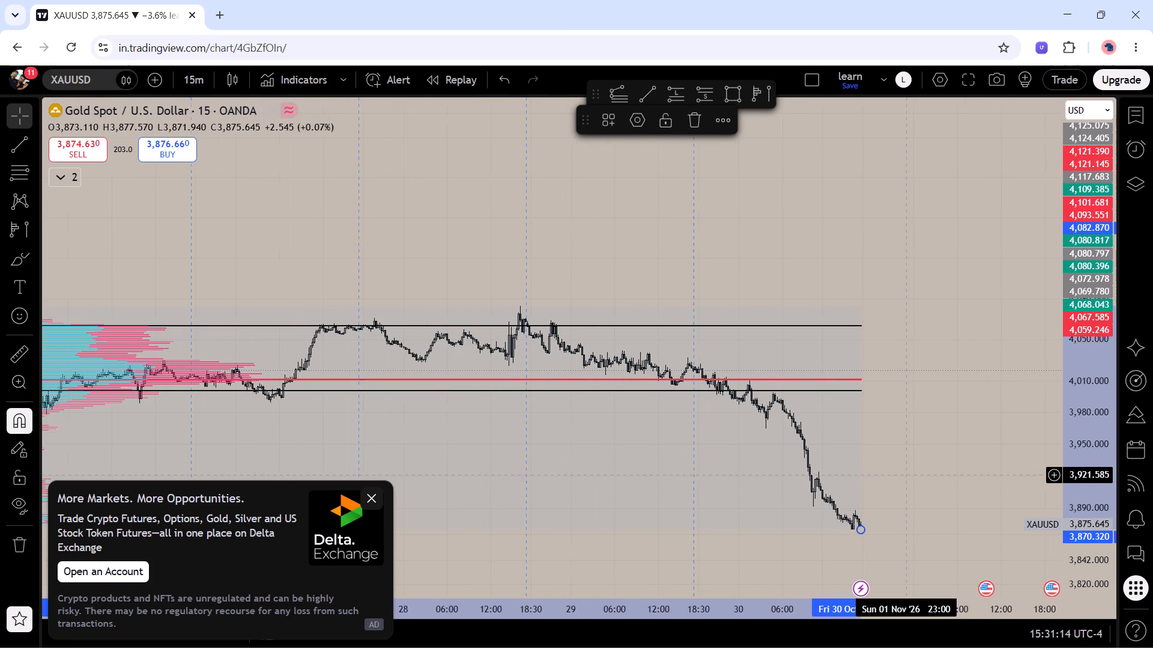
Change the XAUUSD chart's interval from 15 minutes to 30 minutes.
left_click(194, 73)
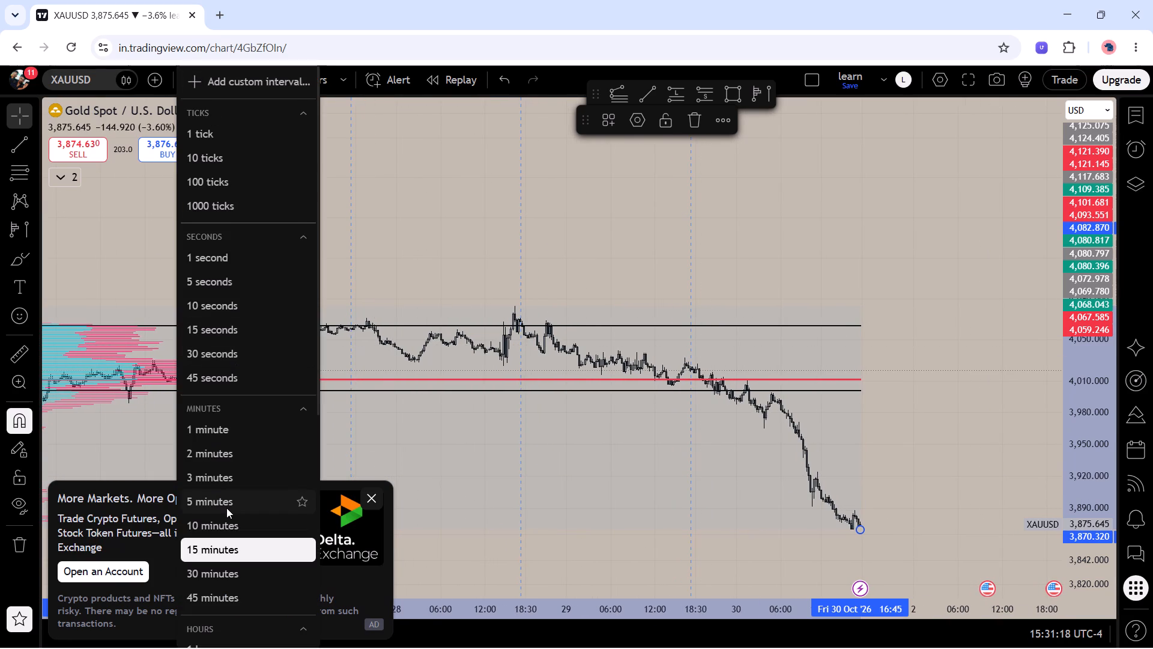
scroll(226, 508, "down", 1)
left_click(235, 533)
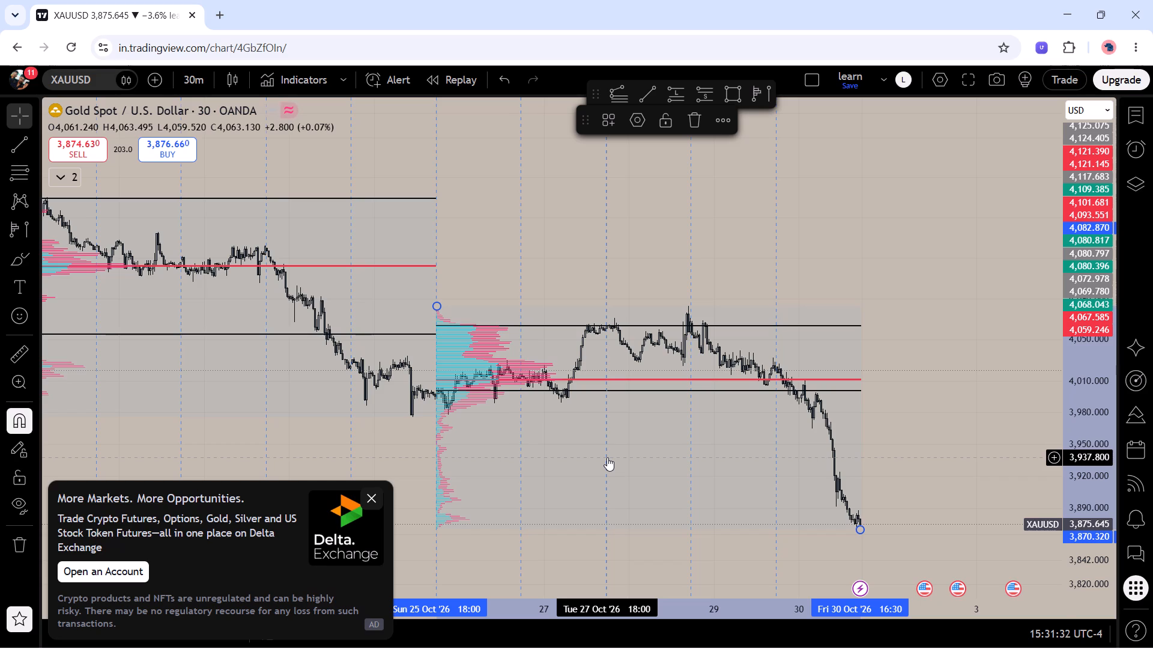
Re-anchor the second weekly volume profile's start to Sunday 25 October 2026, 18:00 and its end to Friday 30 October, 16:30.
left_click_drag(339, 423, 497, 403)
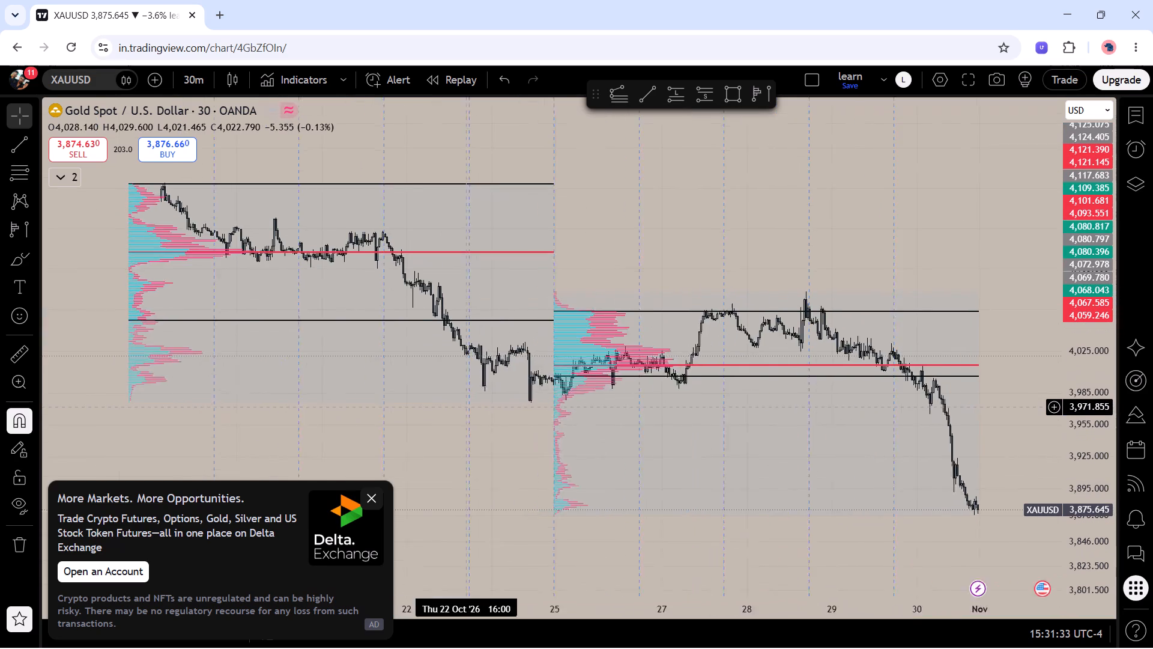
left_click_drag(497, 403, 438, 431)
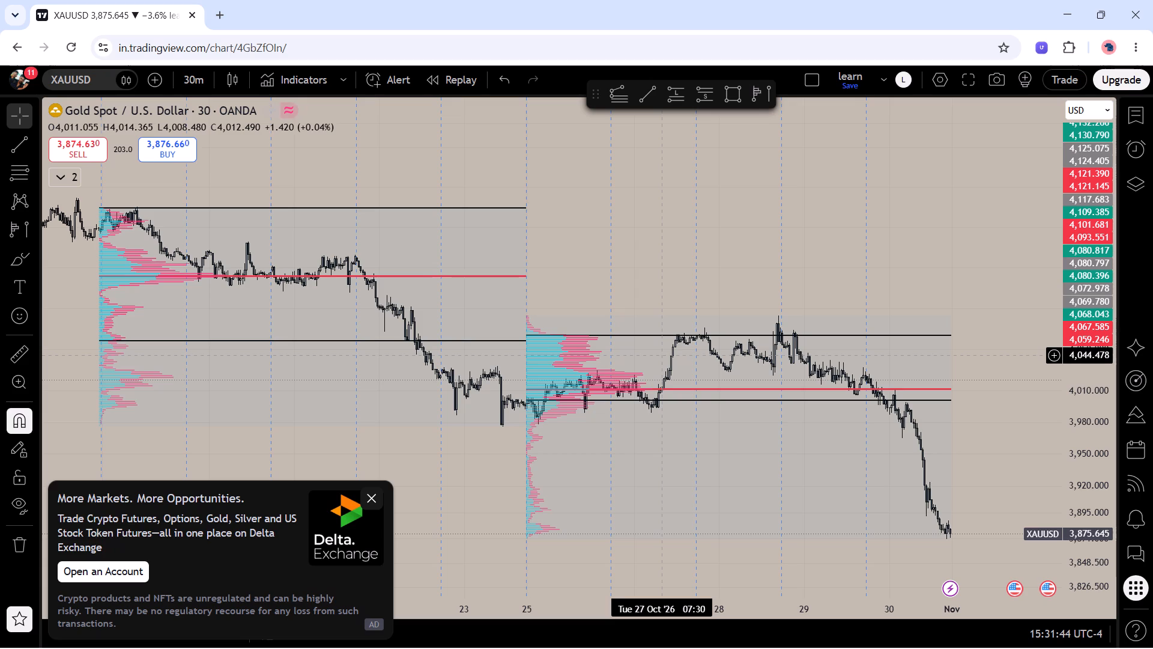
left_click(786, 351)
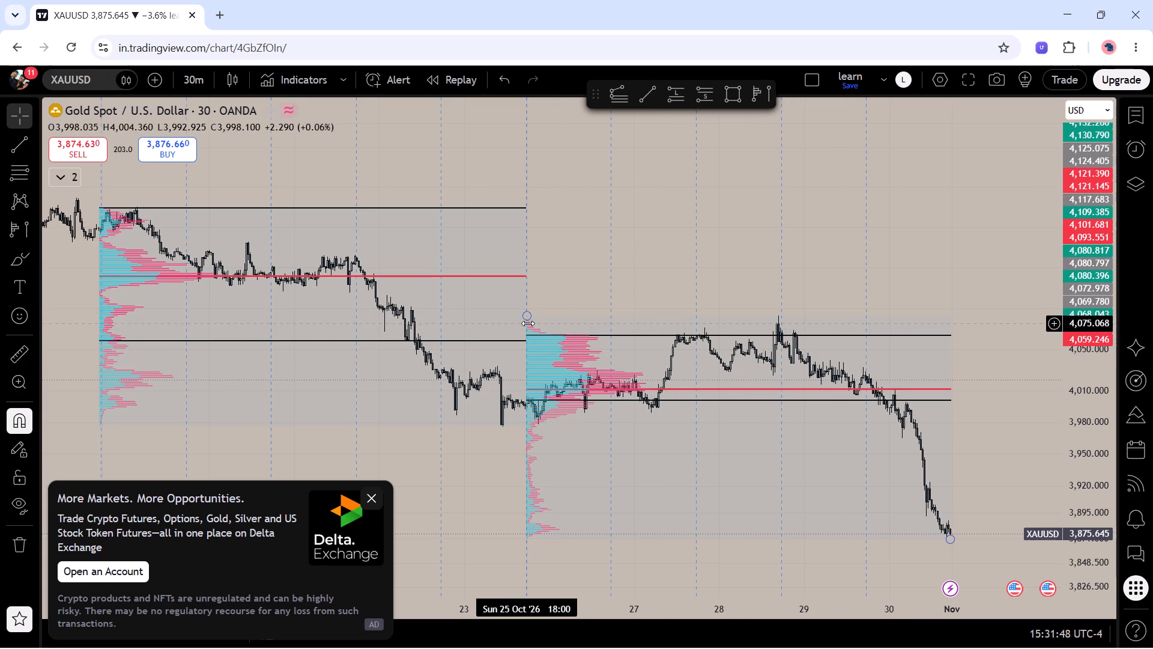
left_click_drag(527, 317, 529, 397)
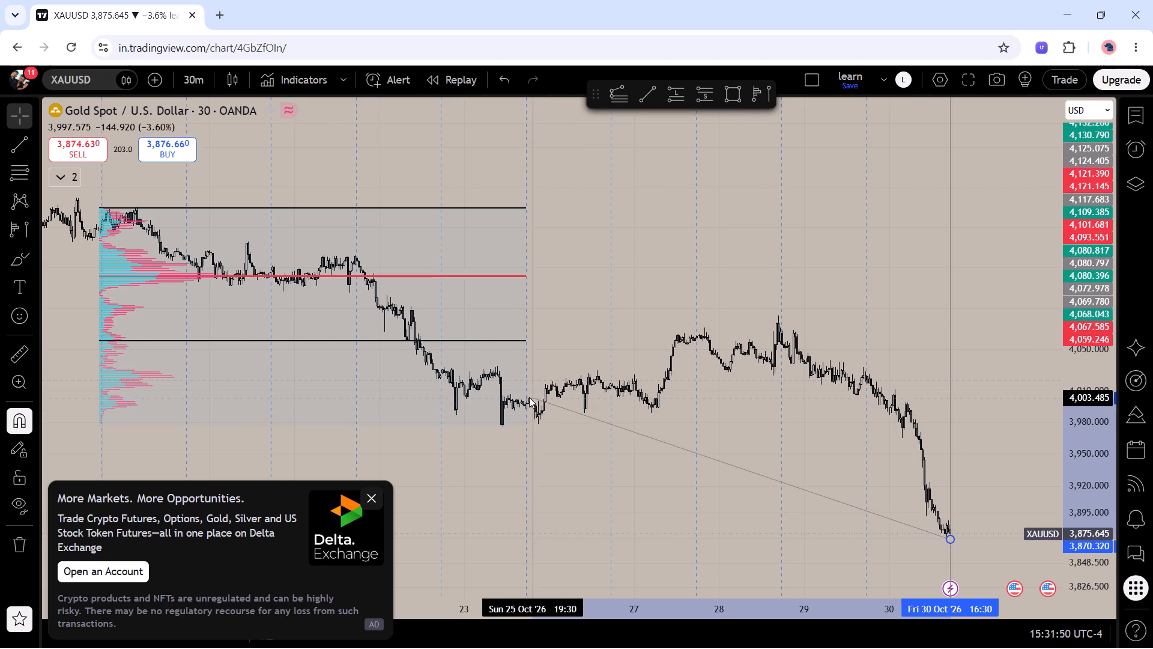
left_click_drag(529, 397, 527, 401)
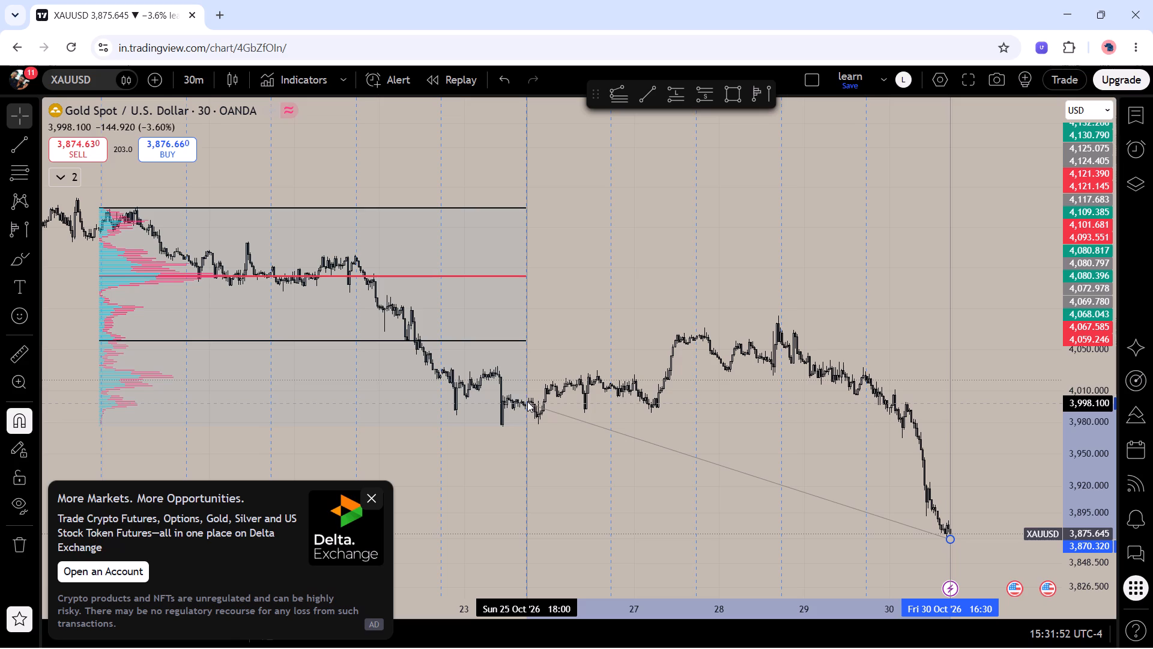
left_click_drag(527, 401, 527, 401)
left_click(527, 401)
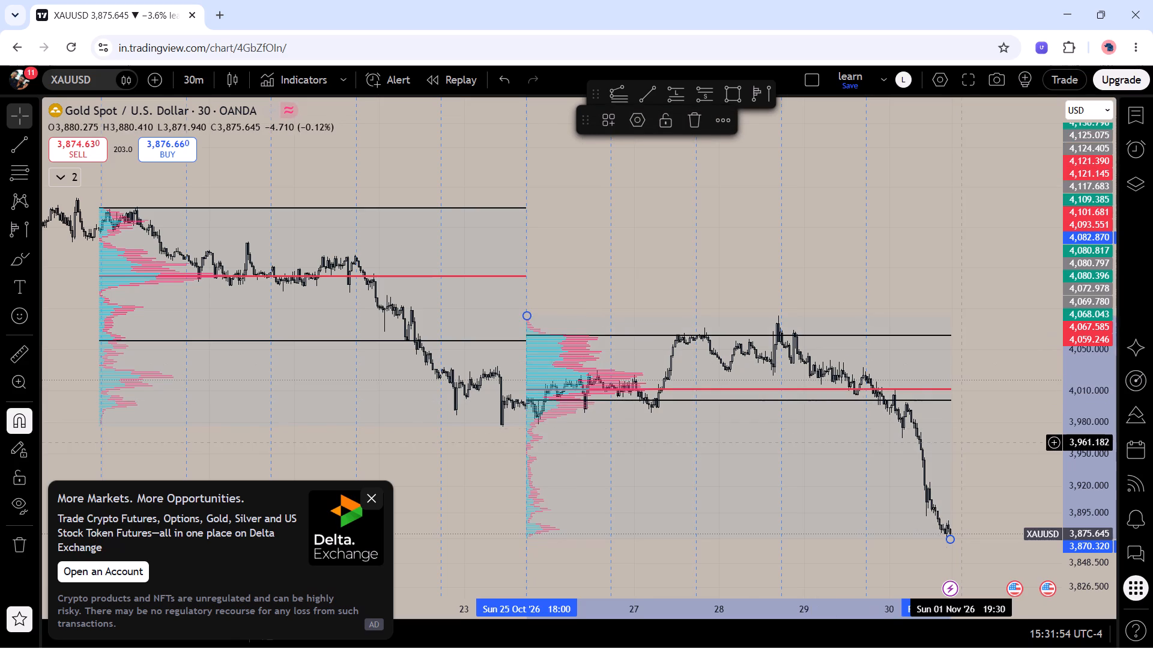
left_click_drag(952, 534, 970, 531)
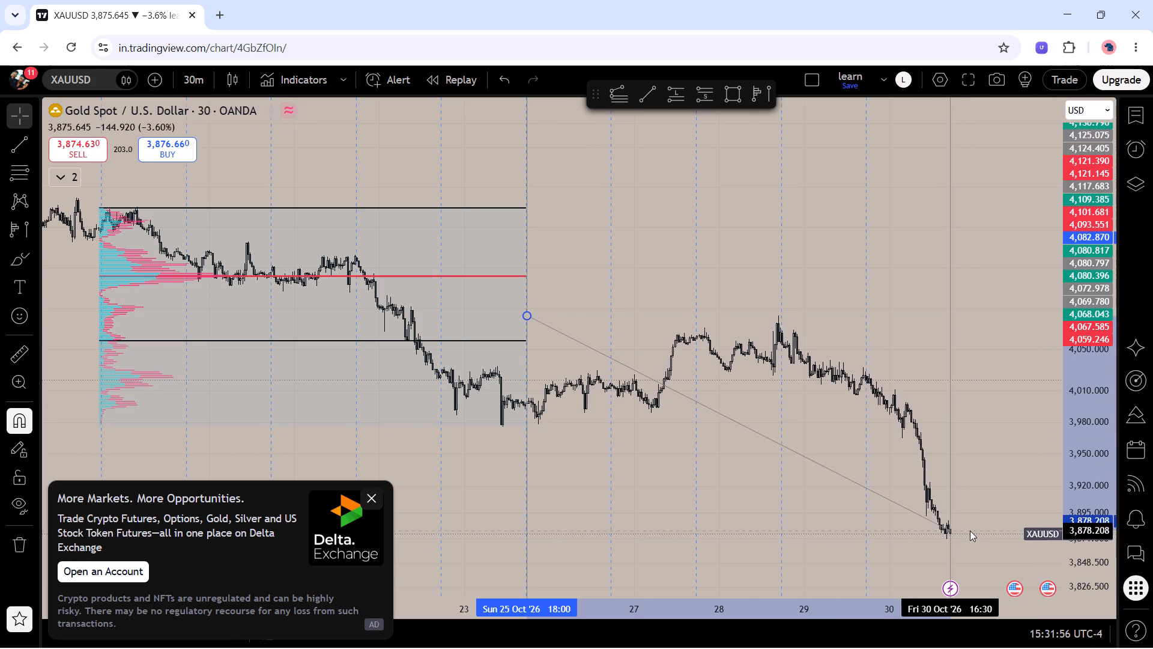
left_click_drag(970, 531, 965, 532)
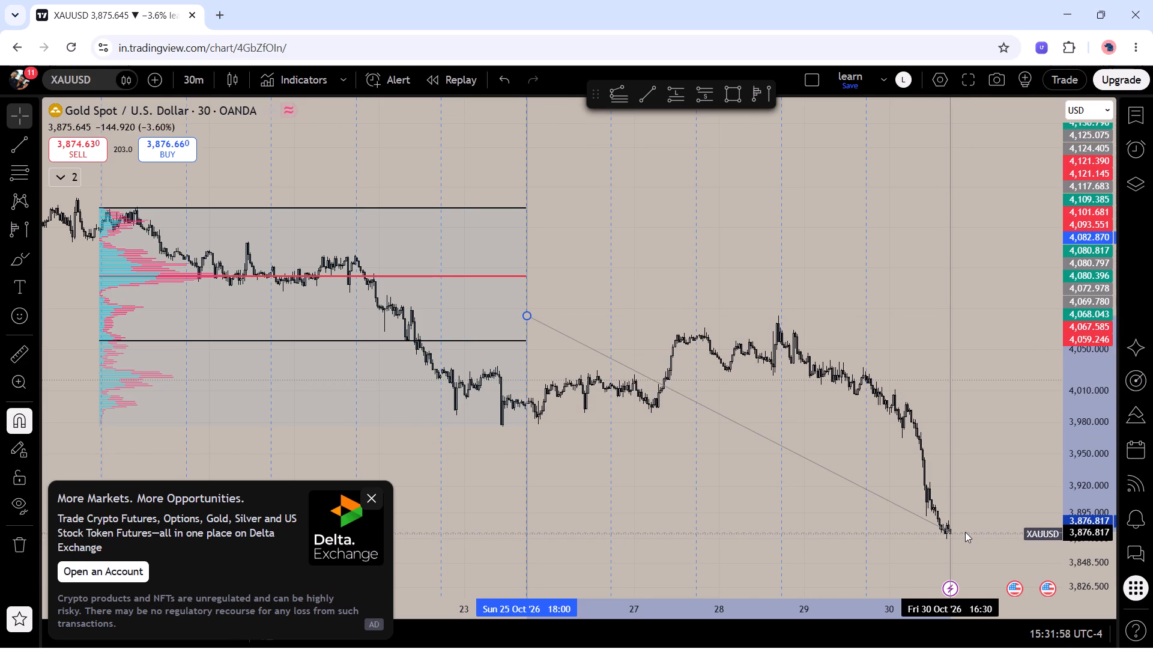
left_click_drag(965, 532, 965, 531)
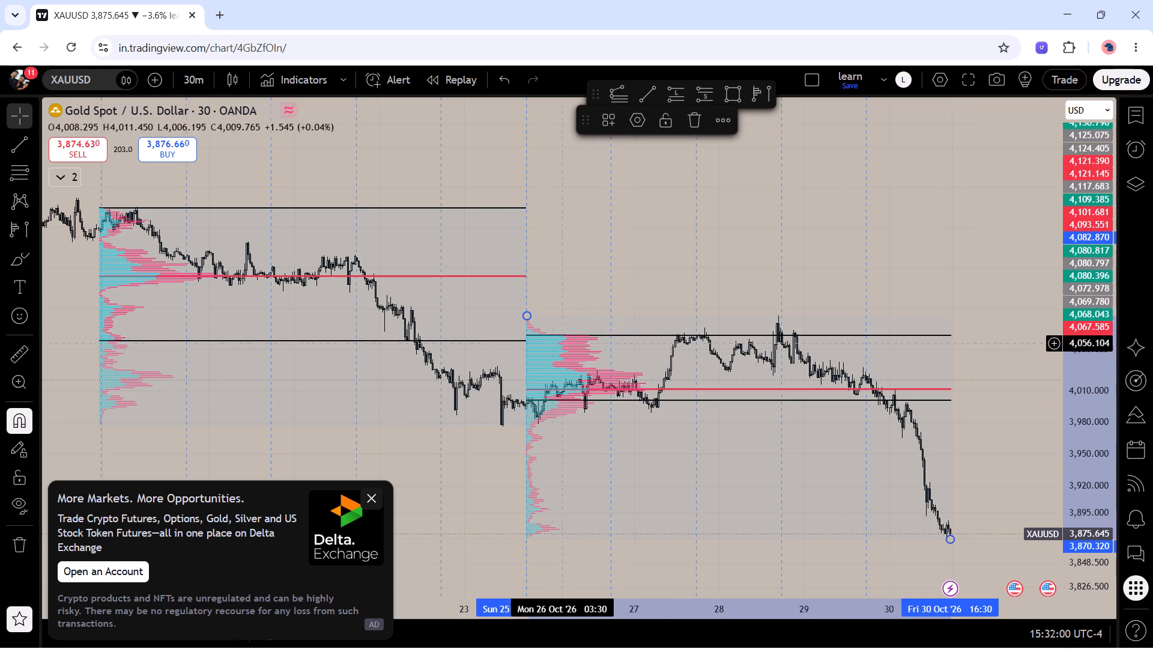
left_click_drag(525, 314, 527, 400)
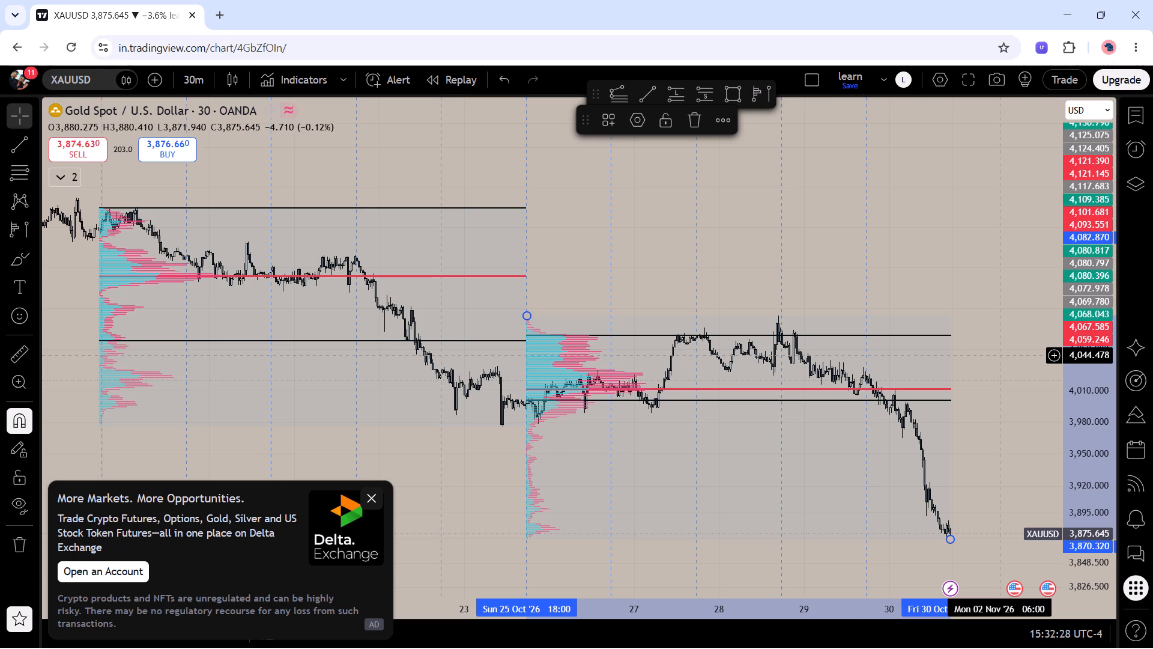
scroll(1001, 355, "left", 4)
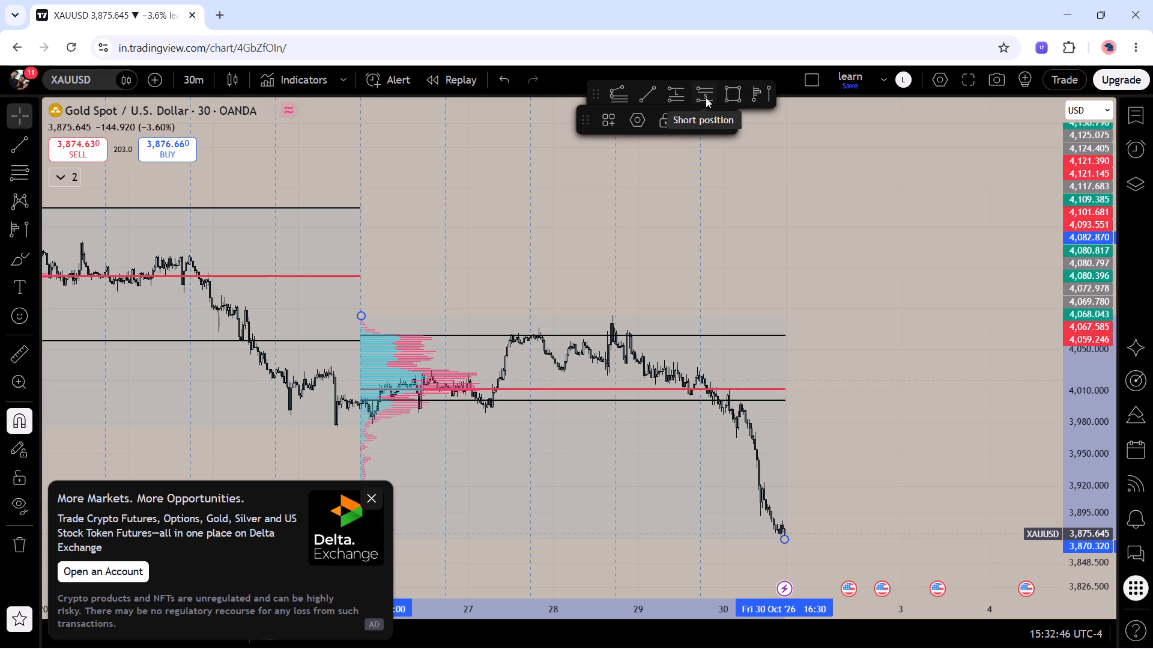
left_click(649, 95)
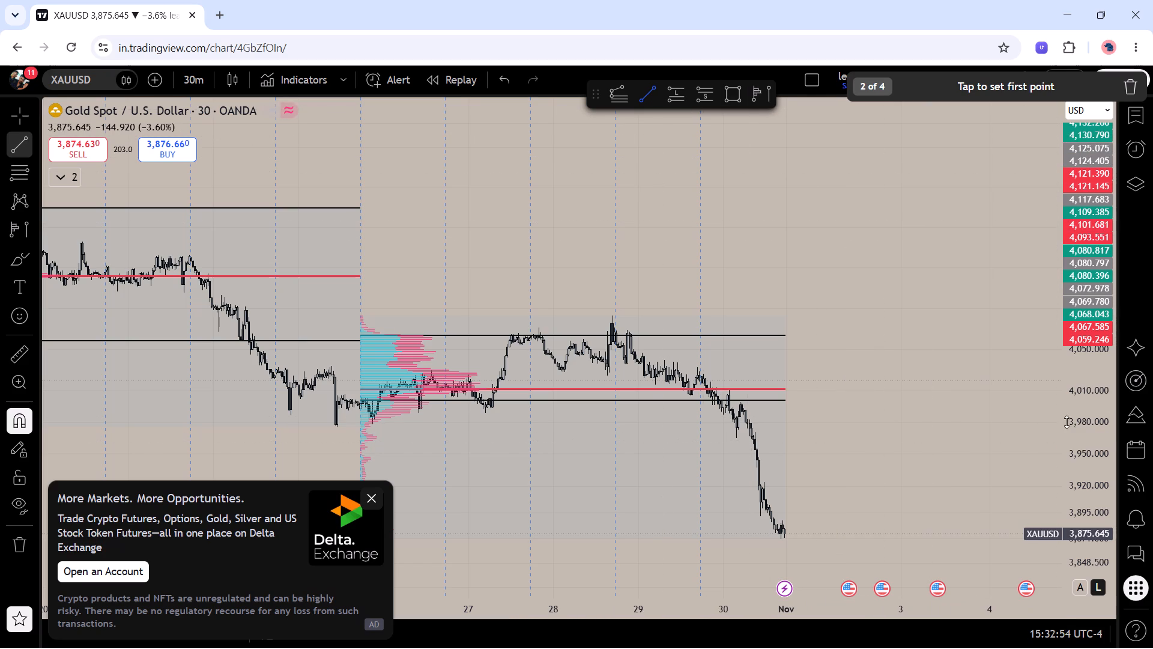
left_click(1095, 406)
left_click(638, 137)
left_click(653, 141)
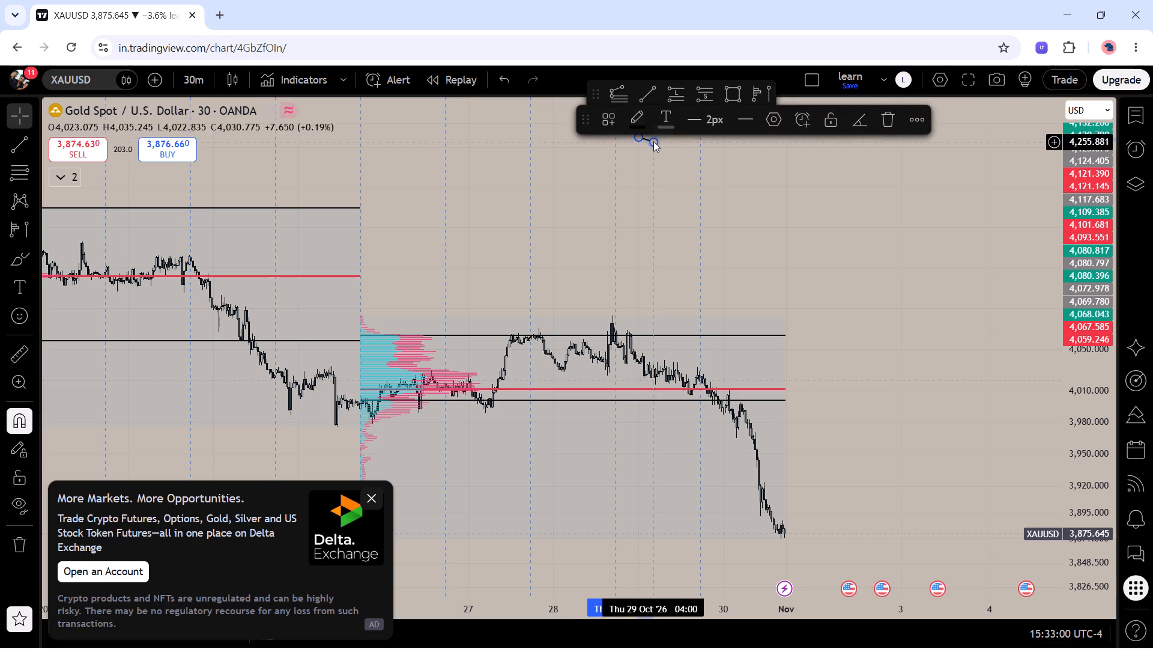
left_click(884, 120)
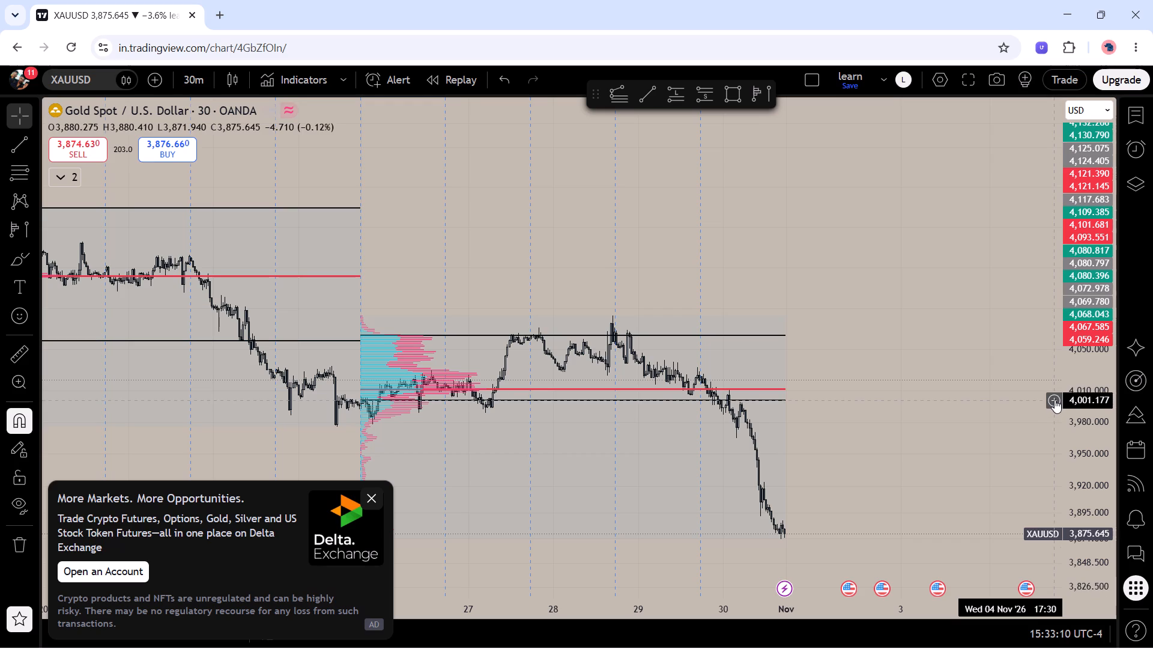
Draw a horizontal line at 4,001.177 along the value area low of the 25–30 October volume profile.
left_click(1055, 400)
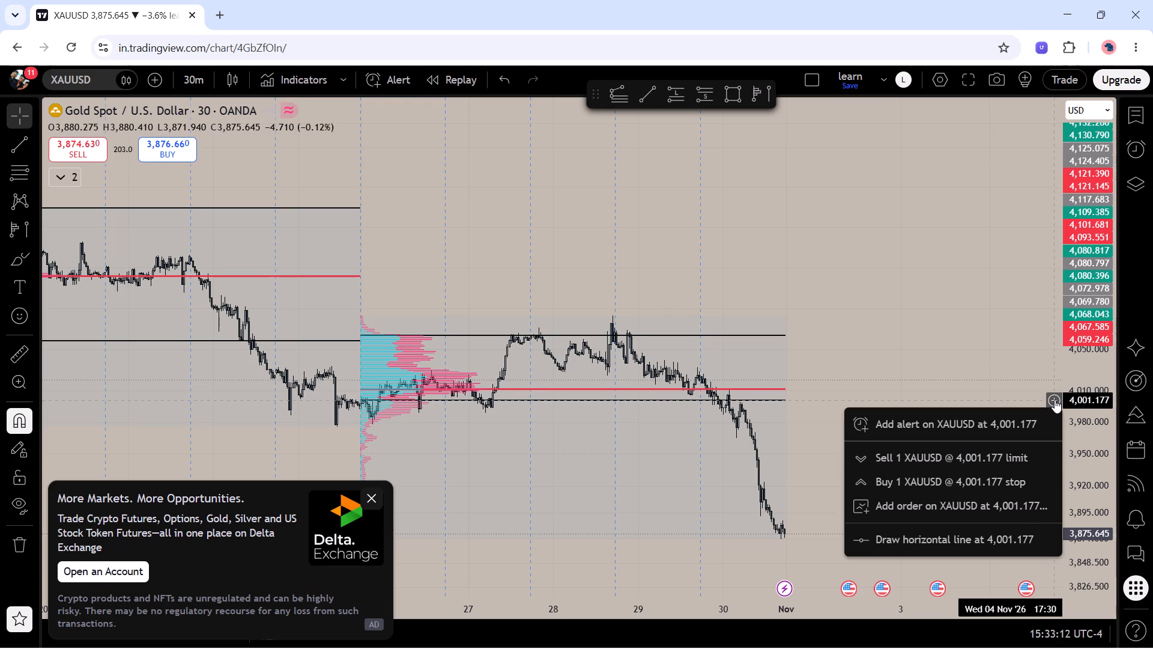
left_click(1028, 538)
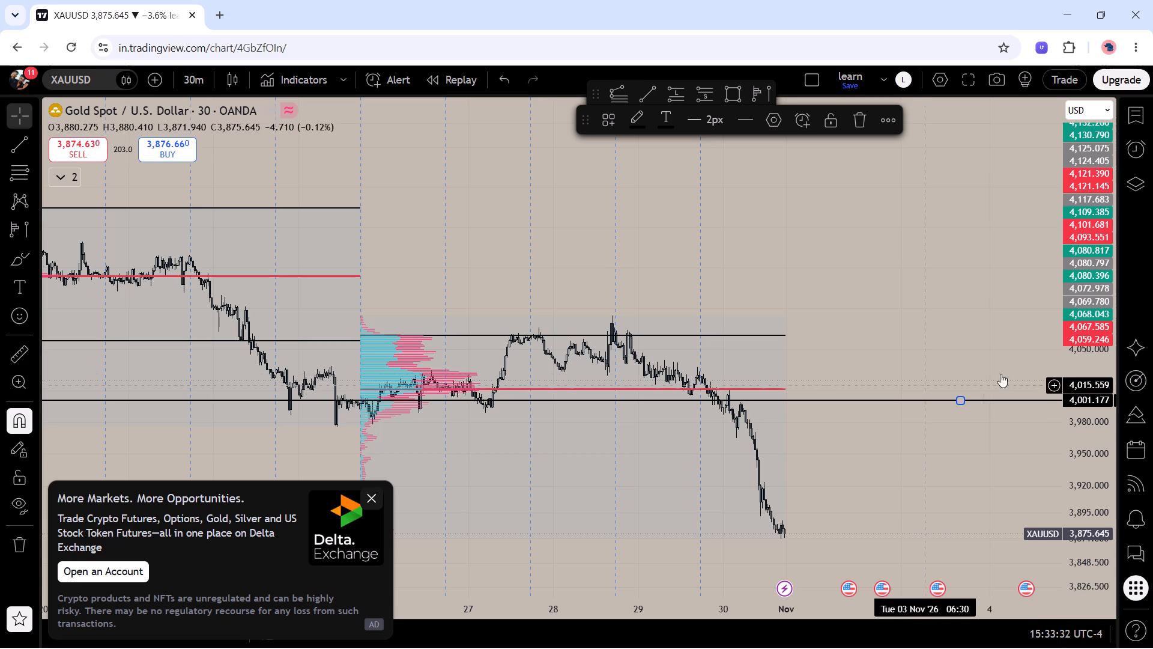
Draw a red horizontal line at 4,011.959 along the point of control of the 25–30 October volume profile.
left_click(1061, 388)
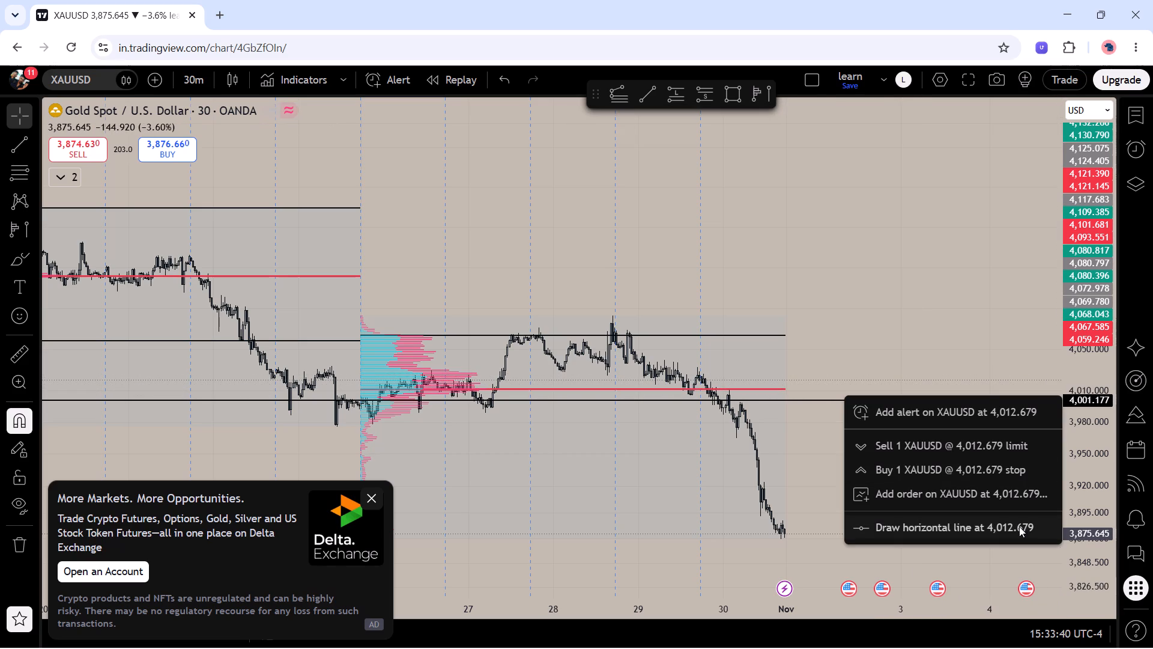
left_click(1019, 526)
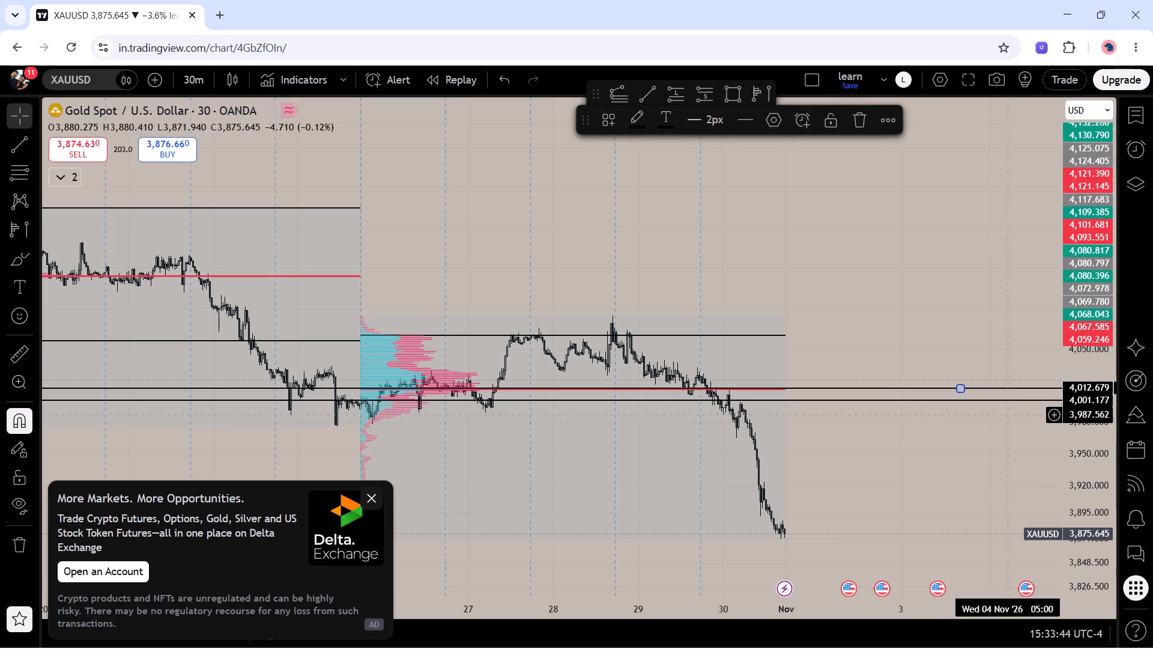
left_click(960, 388)
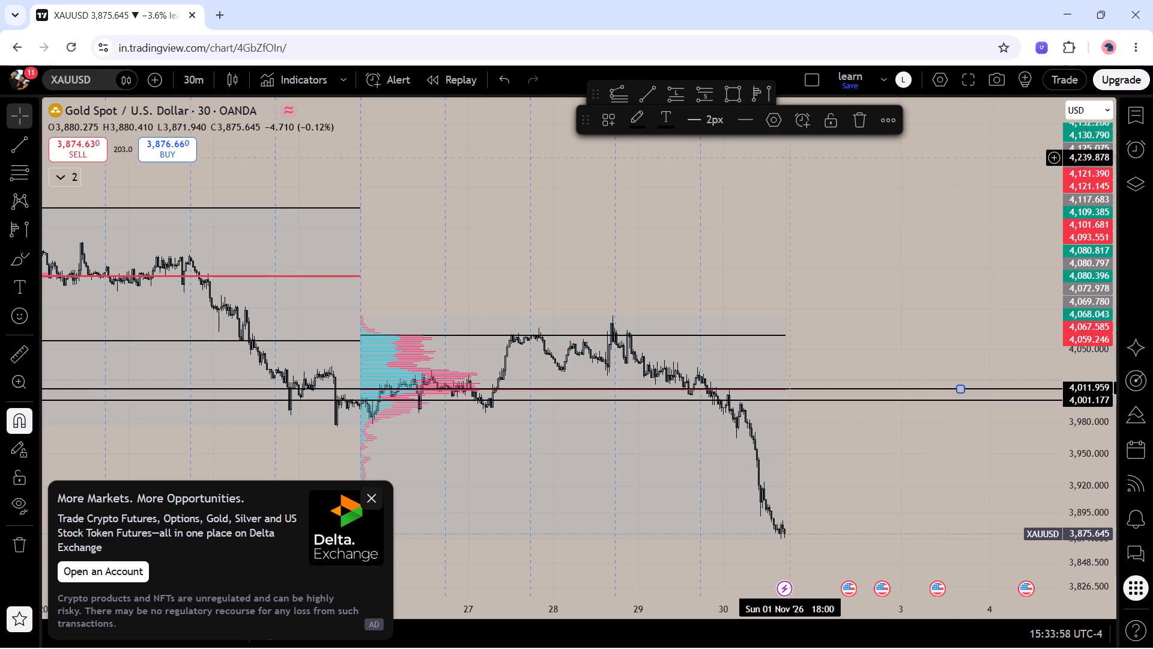
left_click(637, 114)
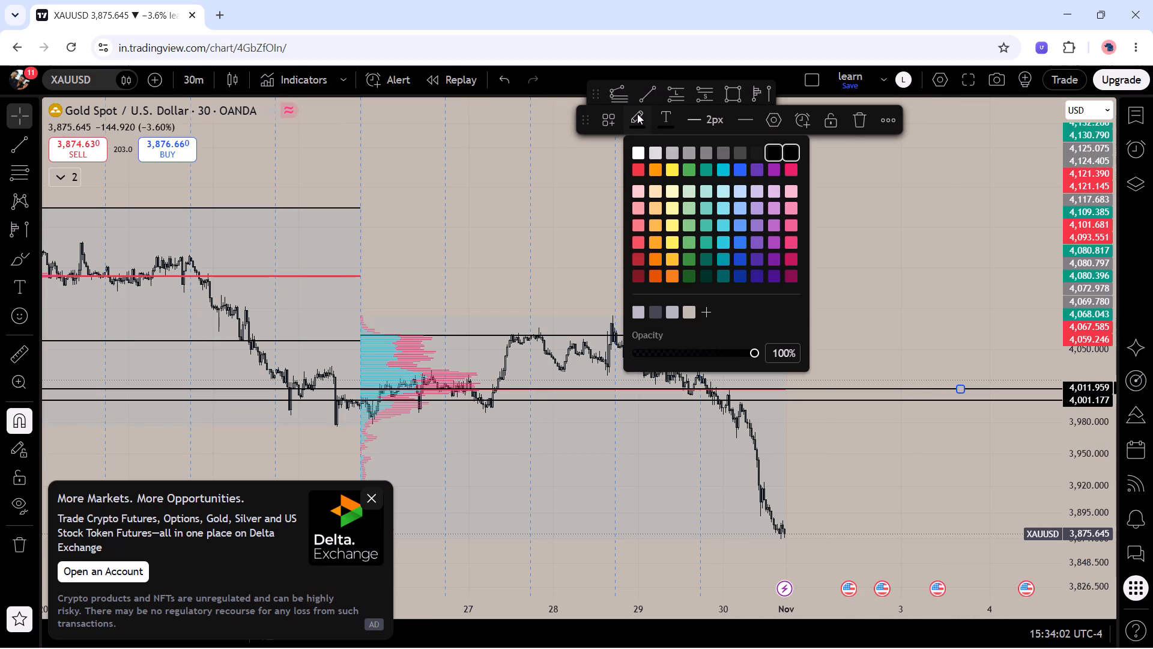
left_click(637, 170)
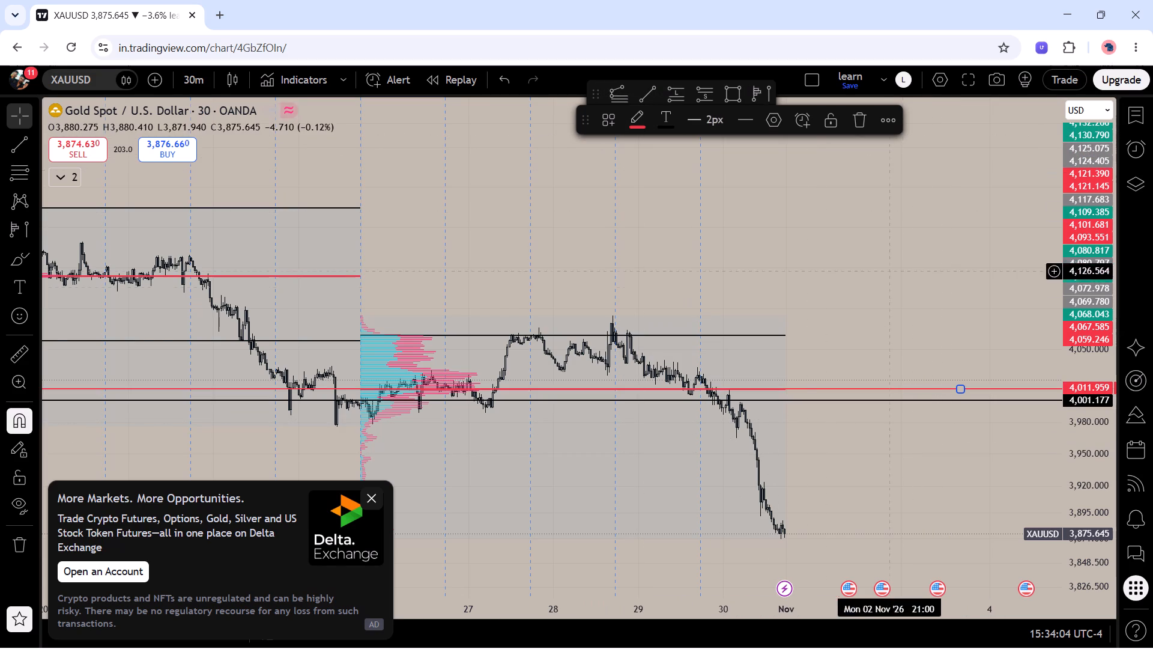
left_click(924, 337)
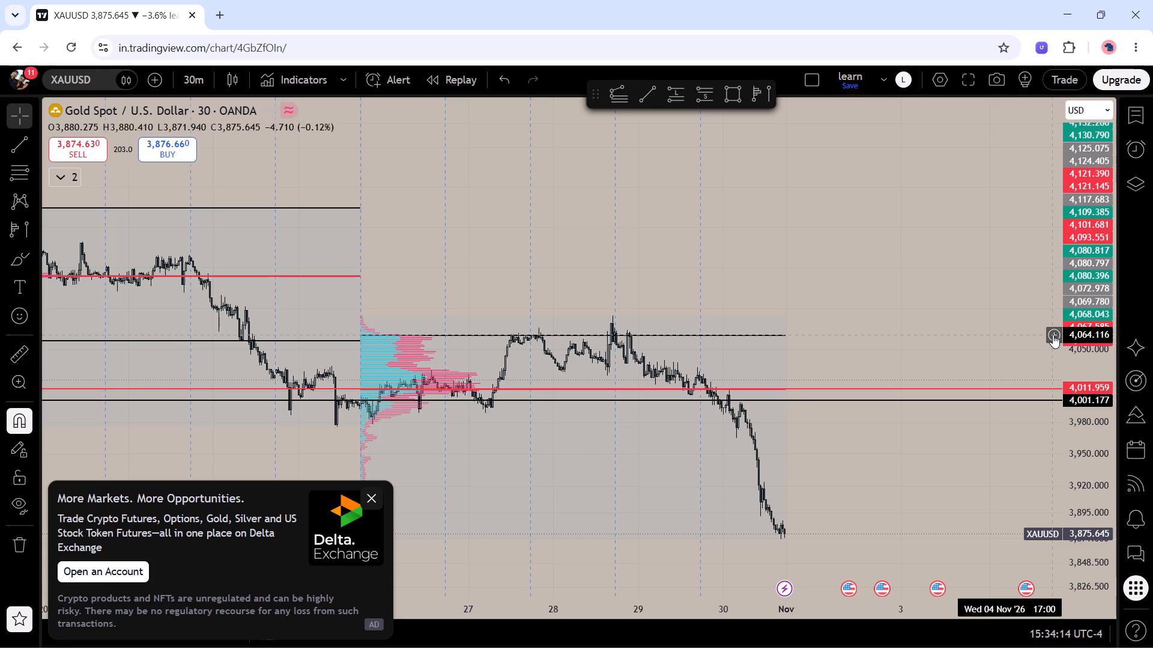
Draw a black horizontal line at 4,064.116 along the value area high of the 25–30 October volume profile.
left_click(1053, 335)
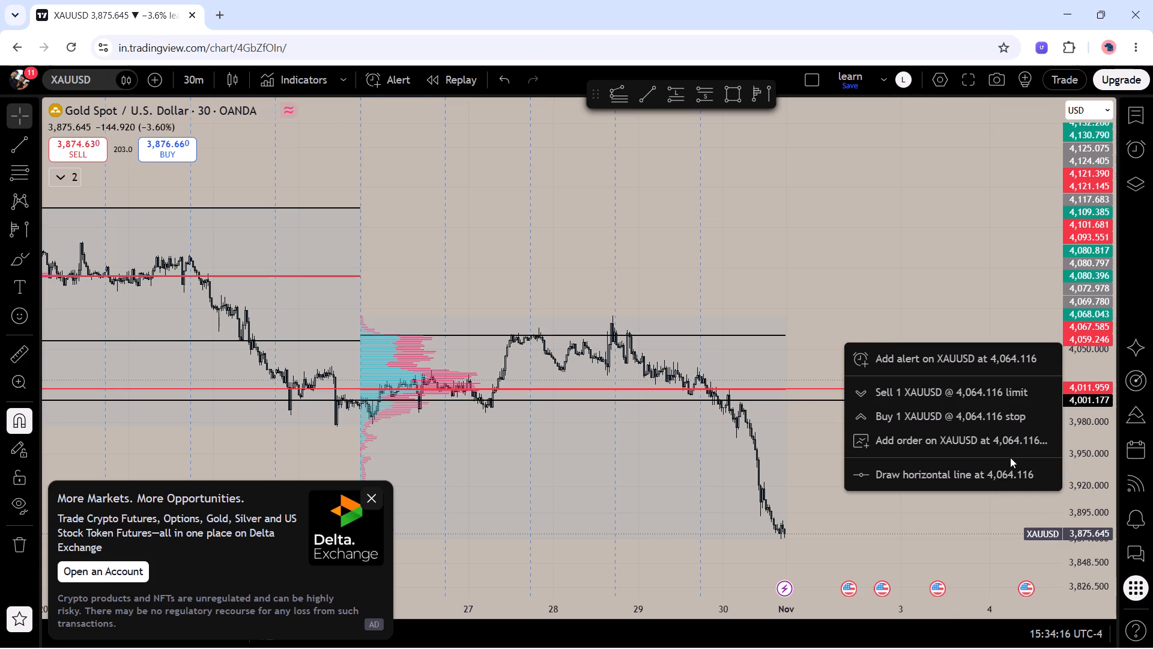
left_click(1010, 472)
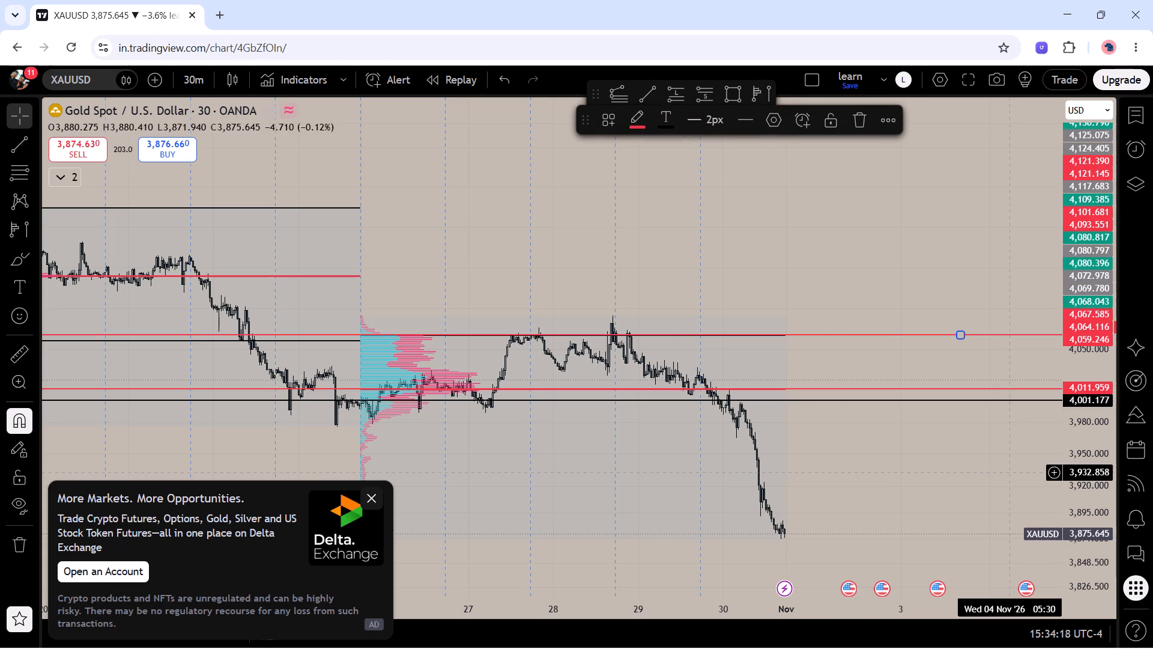
left_click(641, 128)
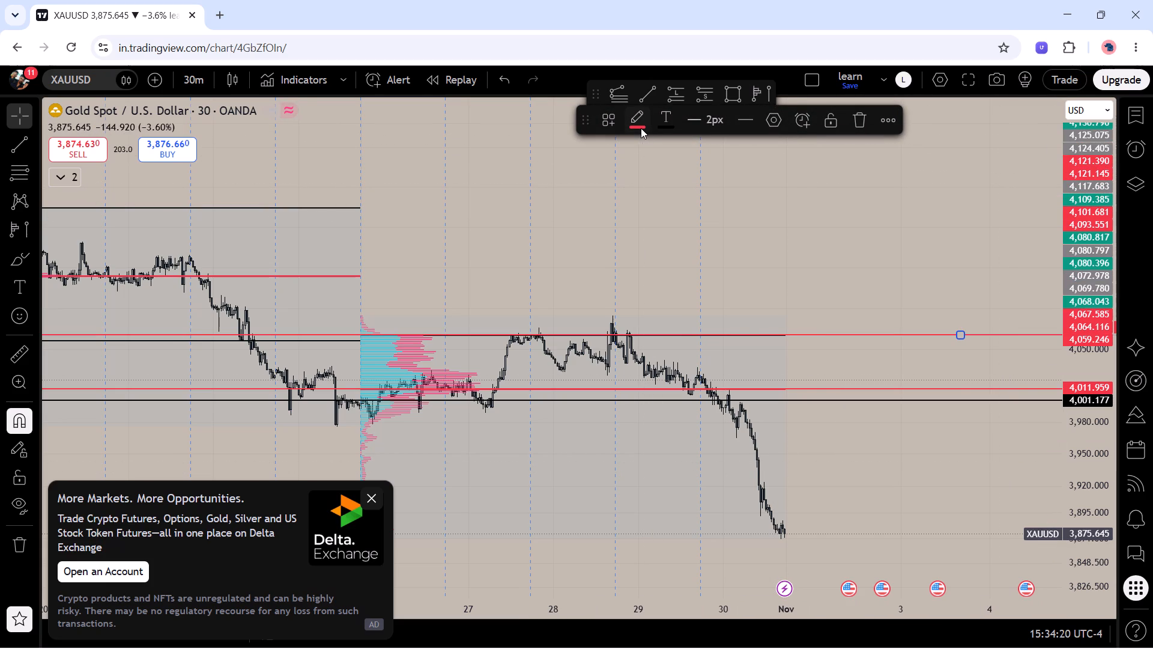
left_click(793, 150)
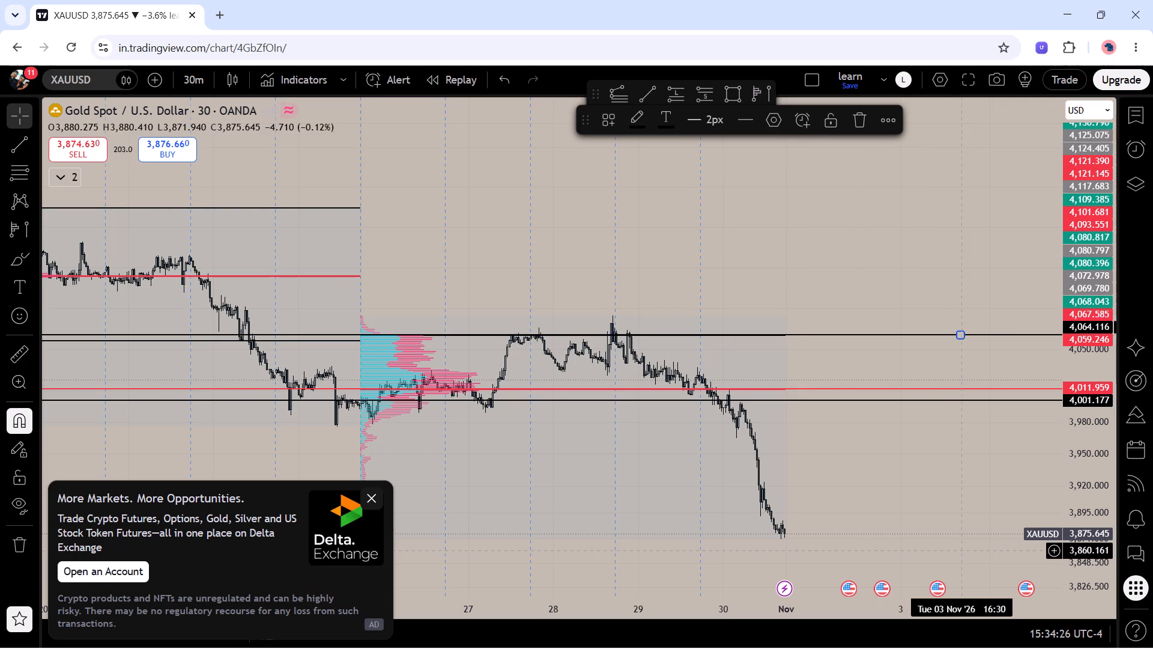
Change the XAUUSD chart's interval from 30 minutes to 15 minutes.
scroll(963, 550, "left", 2)
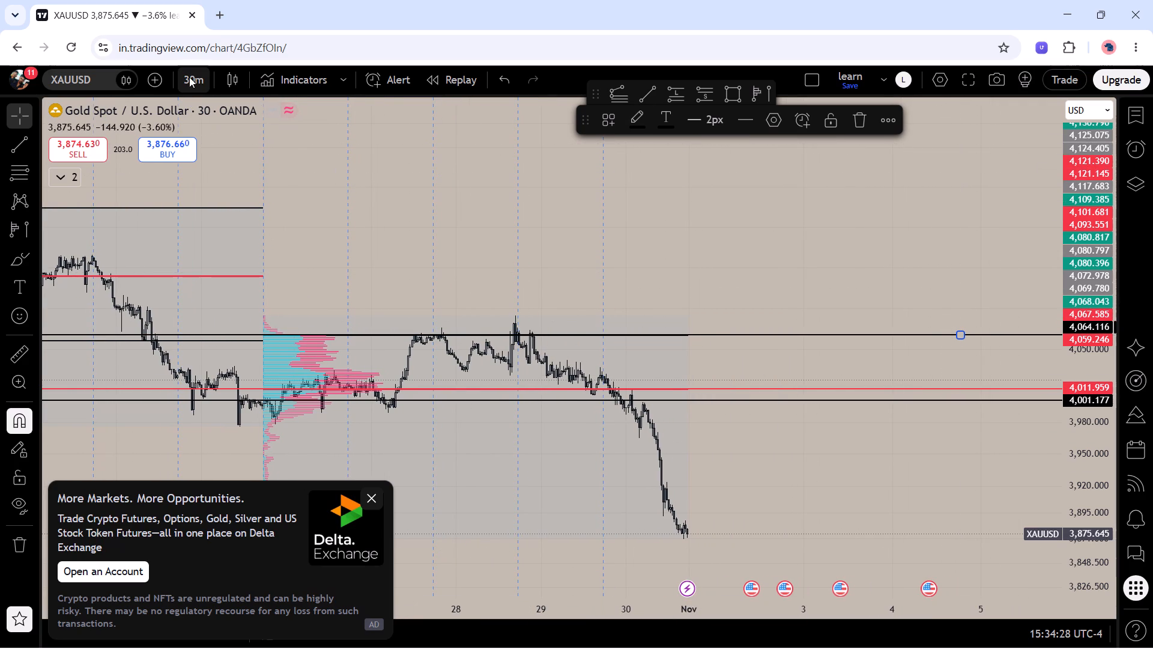
left_click(189, 77)
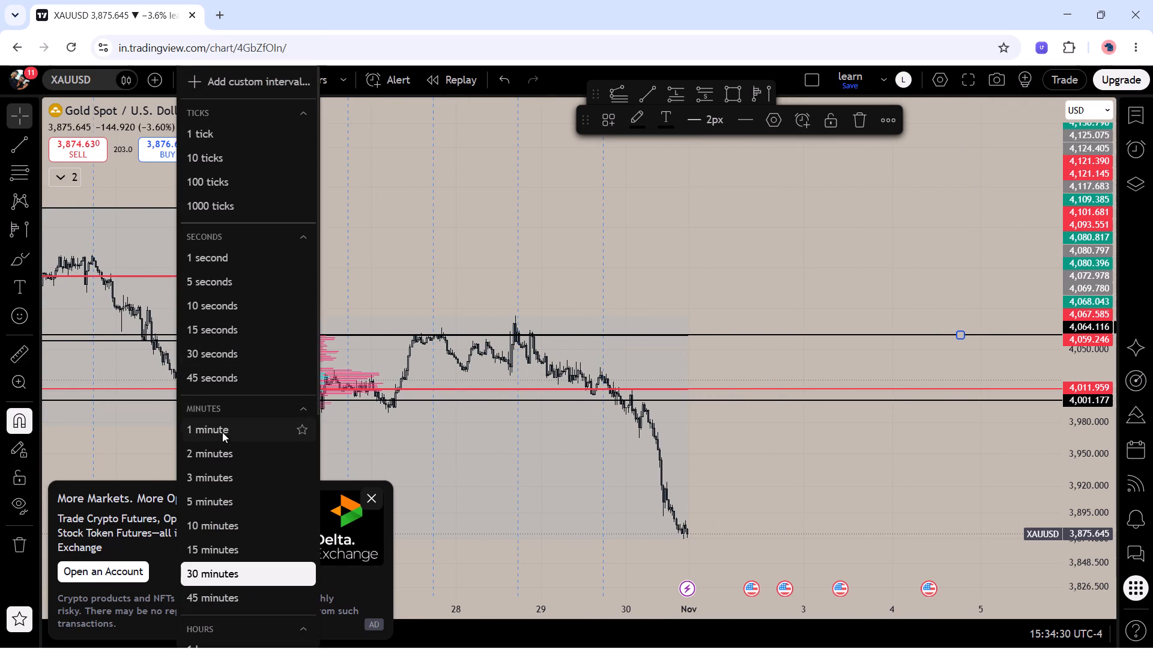
left_click(228, 543)
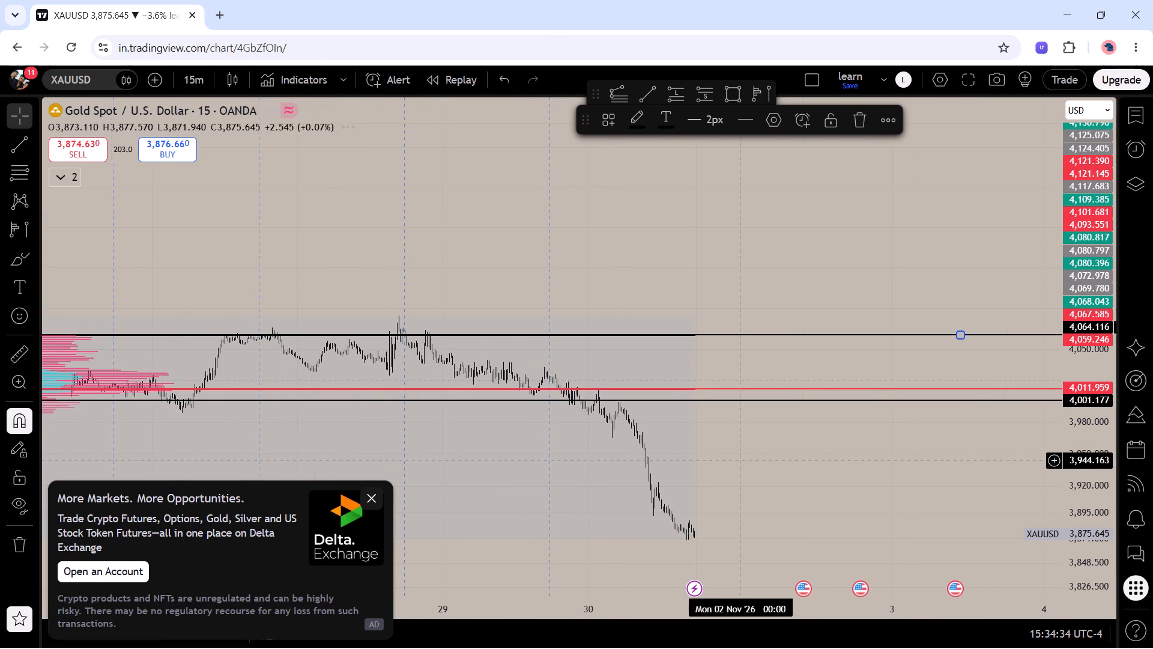
Move the black value area high line of the 25–30 October profile to 4,063.443.
left_click_drag(1094, 451, 1071, 354)
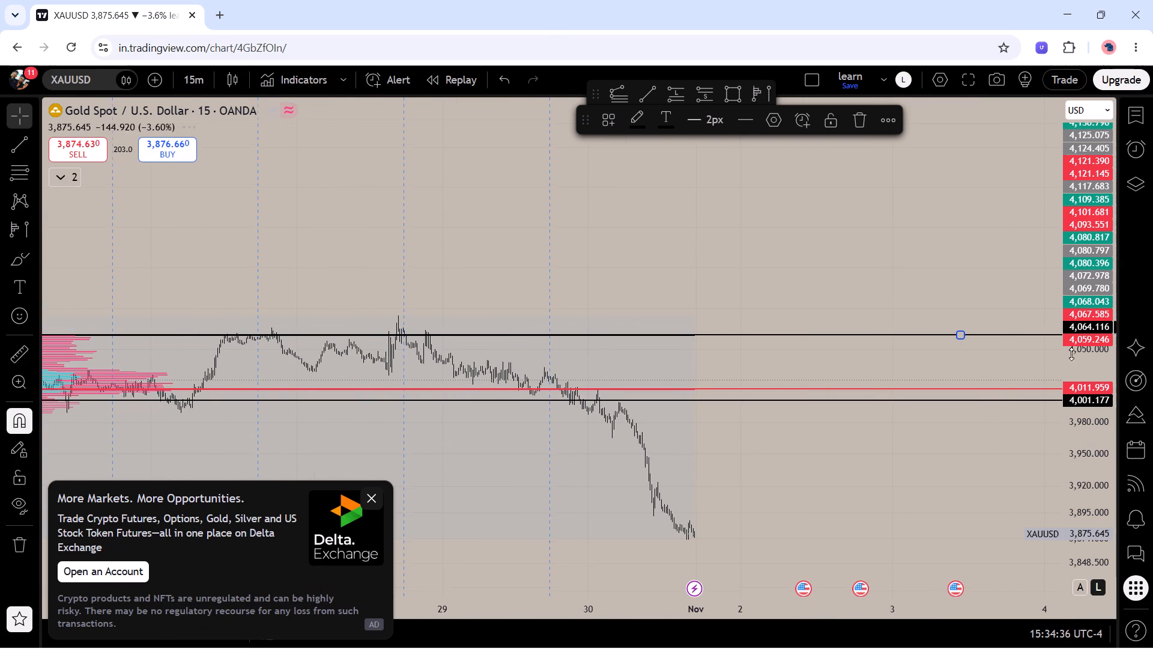
left_click_drag(1071, 354, 1048, 268)
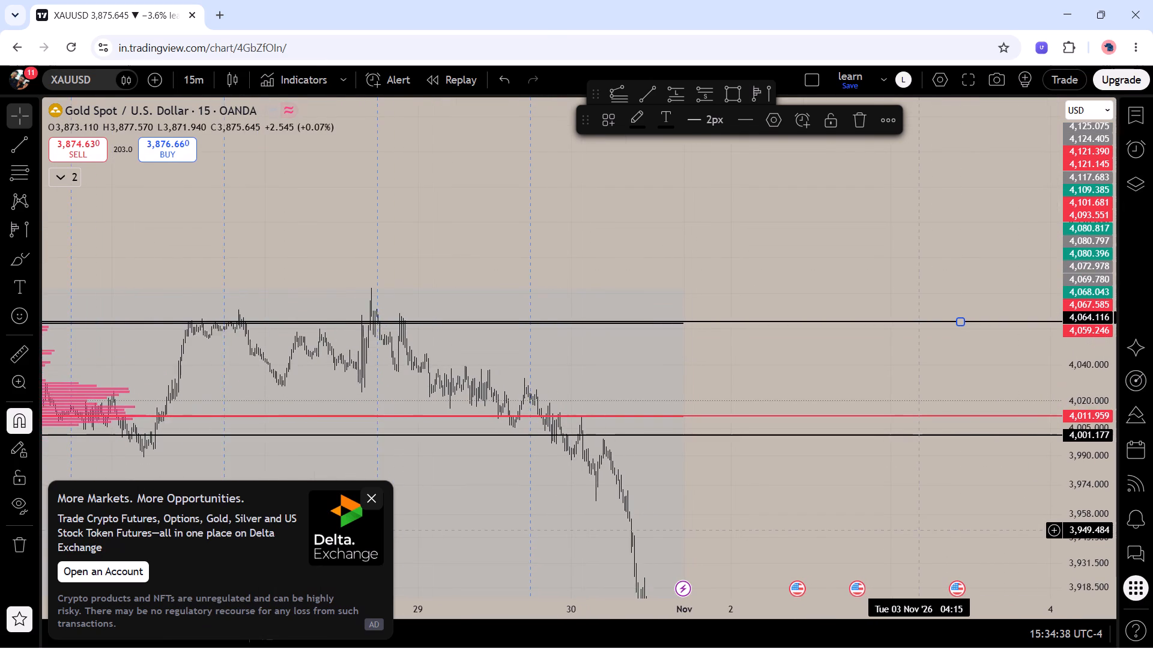
left_click_drag(918, 504, 908, 386)
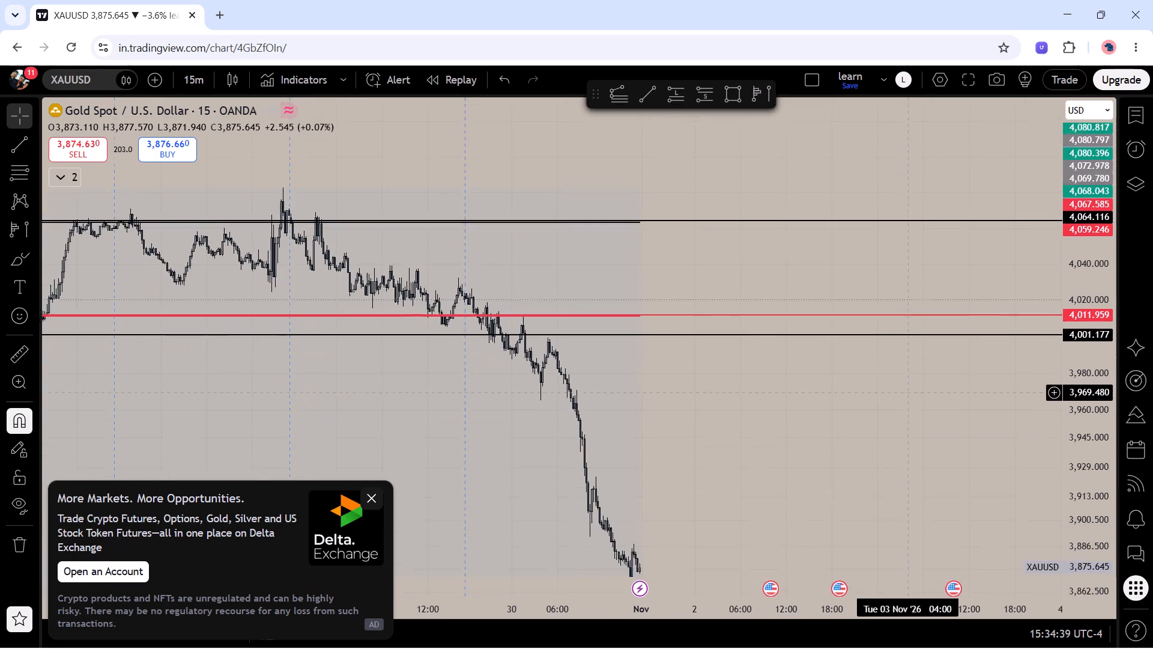
left_click_drag(908, 386, 933, 358)
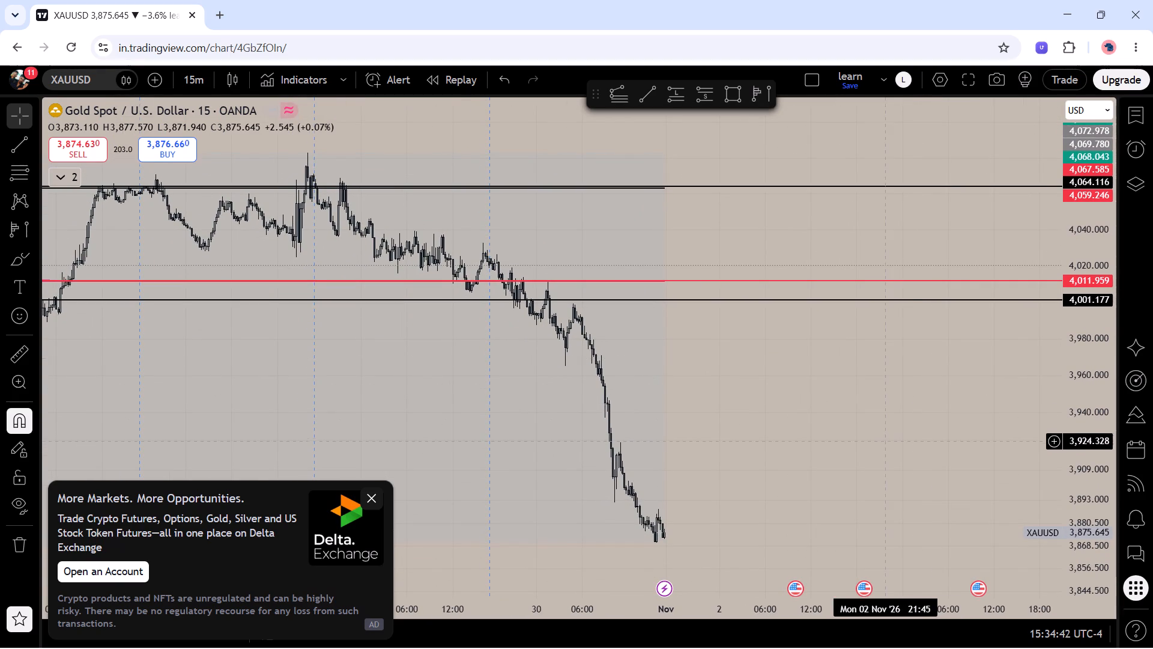
left_click_drag(885, 441, 880, 466)
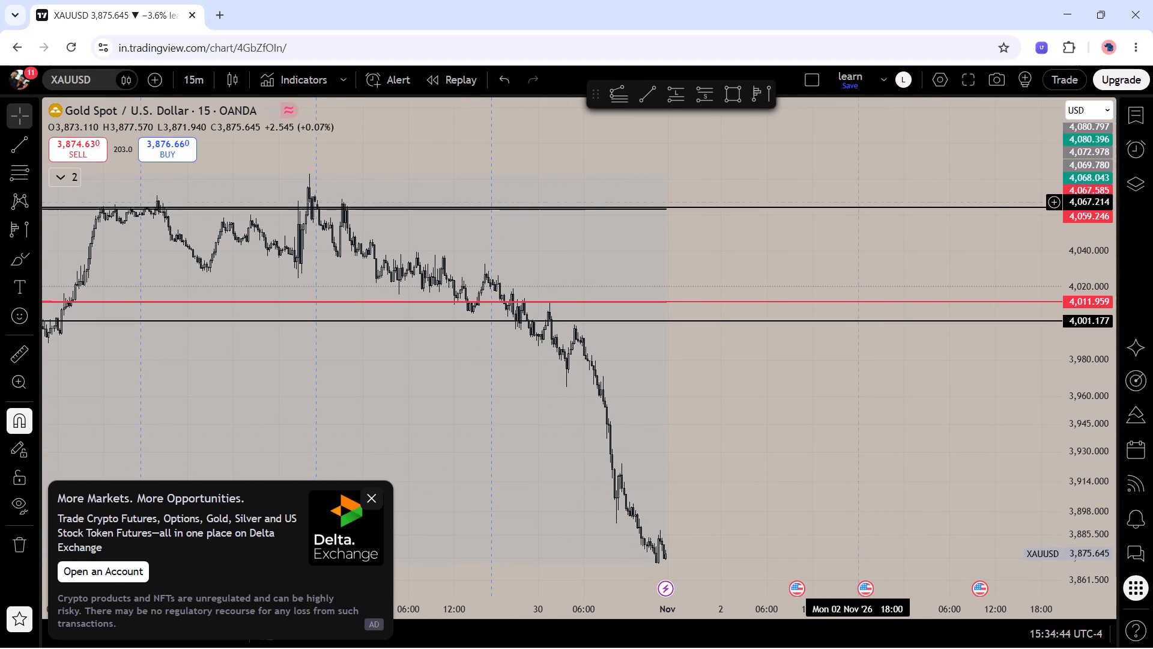
left_click(861, 209)
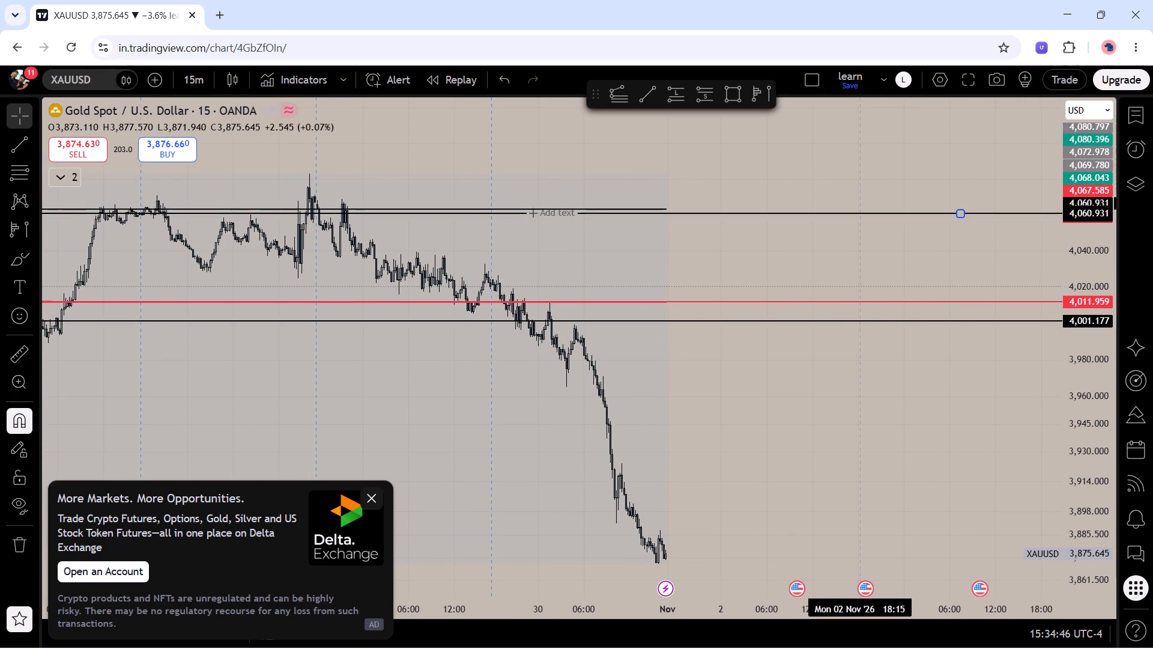
left_click(953, 439)
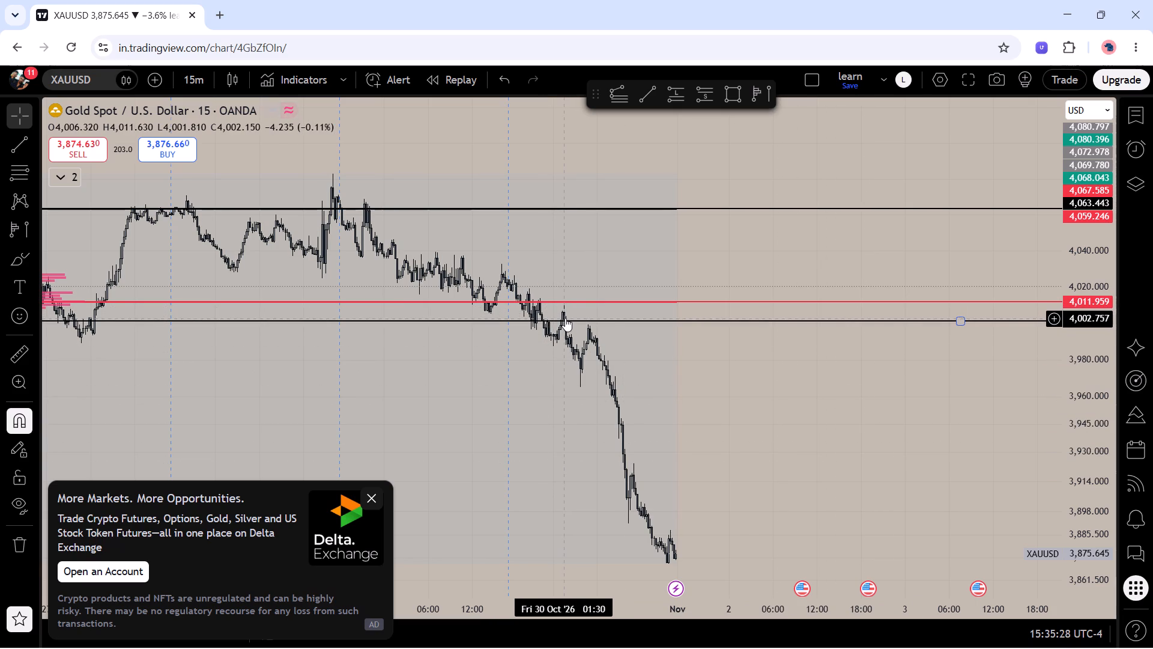
Place a short position at 30 October 01:30 on the value area low line, with entry 4,001.810 and stop 4,013.497.
left_click(701, 98)
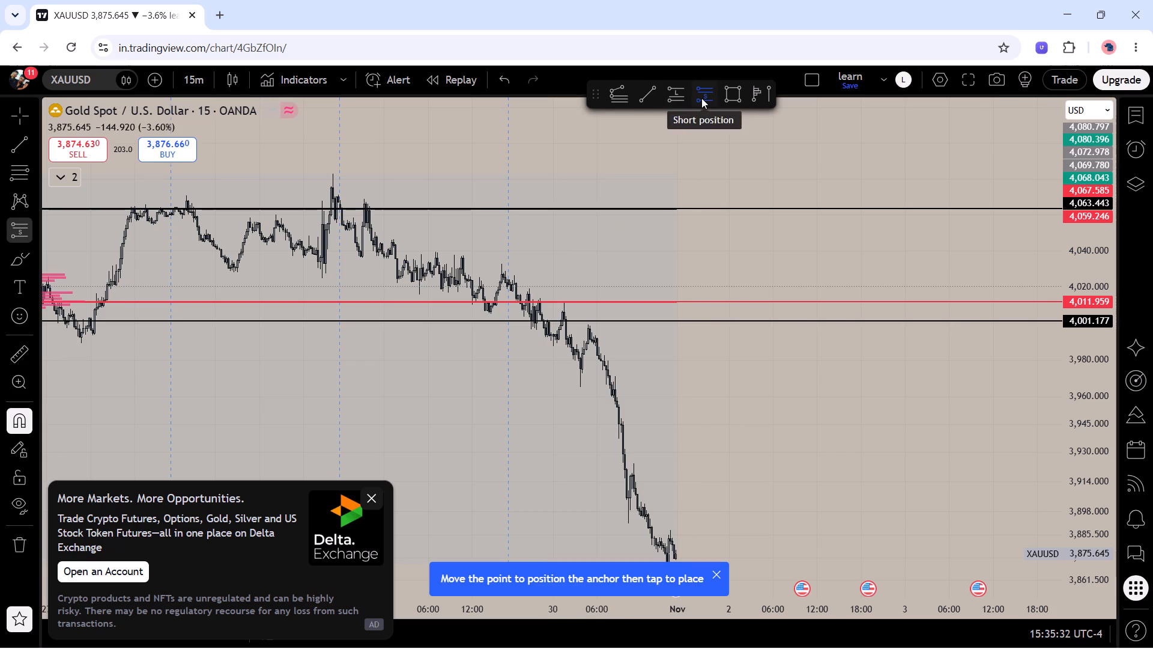
left_click(567, 318)
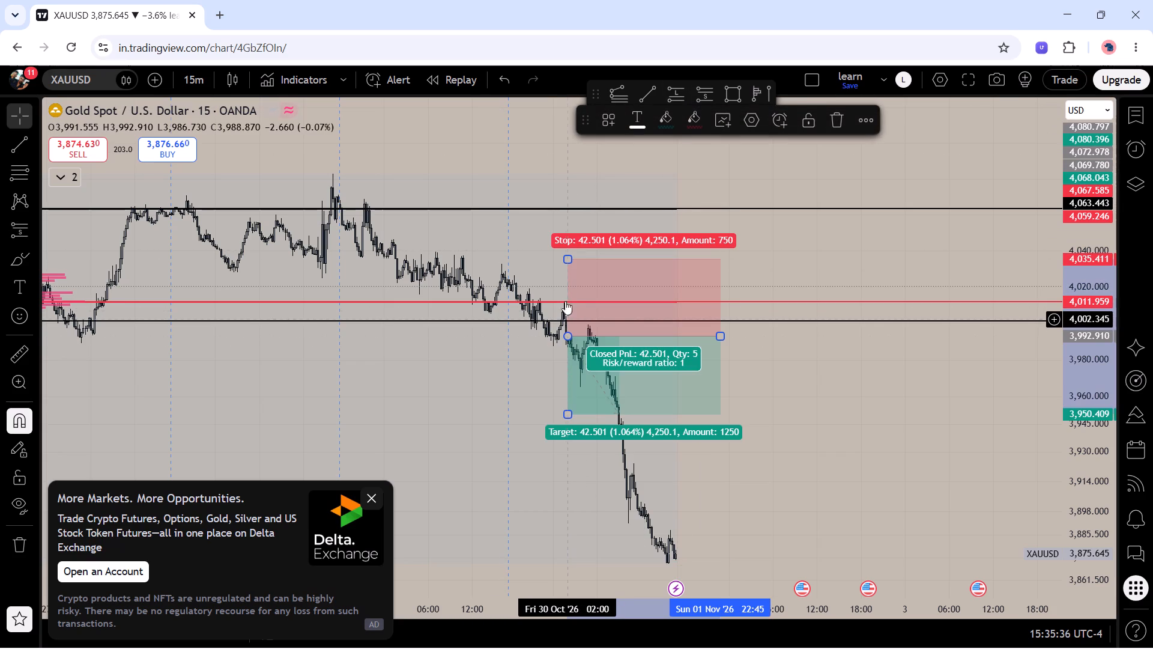
left_click_drag(569, 335, 563, 322)
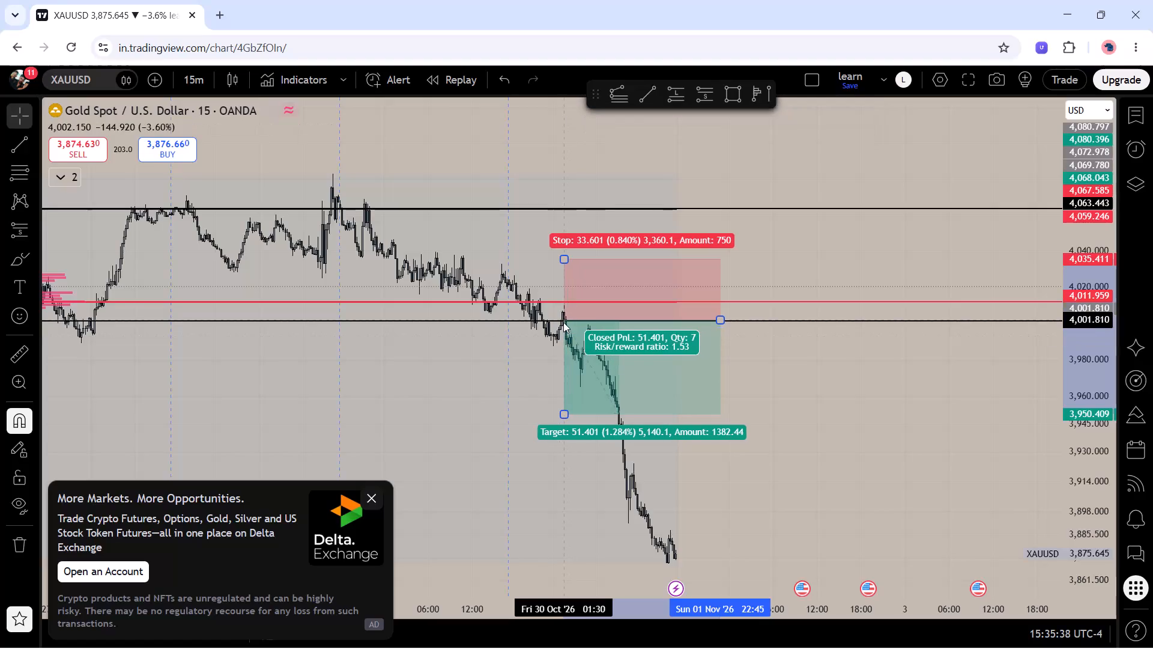
left_click_drag(563, 322, 563, 321)
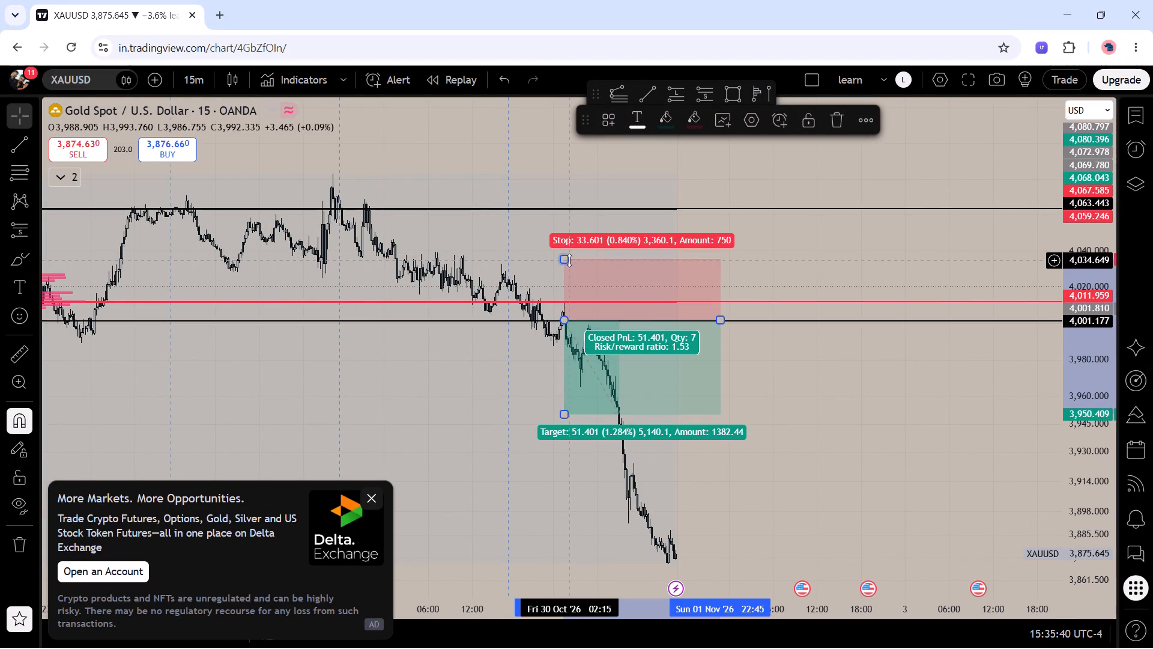
left_click_drag(569, 260, 565, 296)
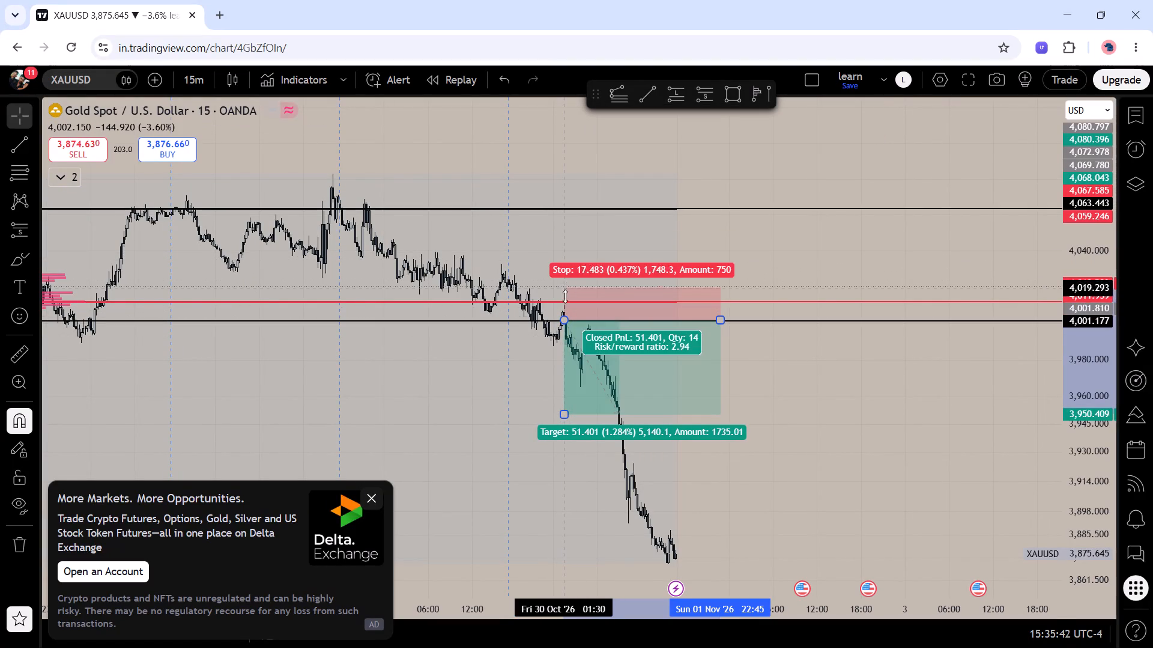
left_click_drag(565, 296, 584, 299)
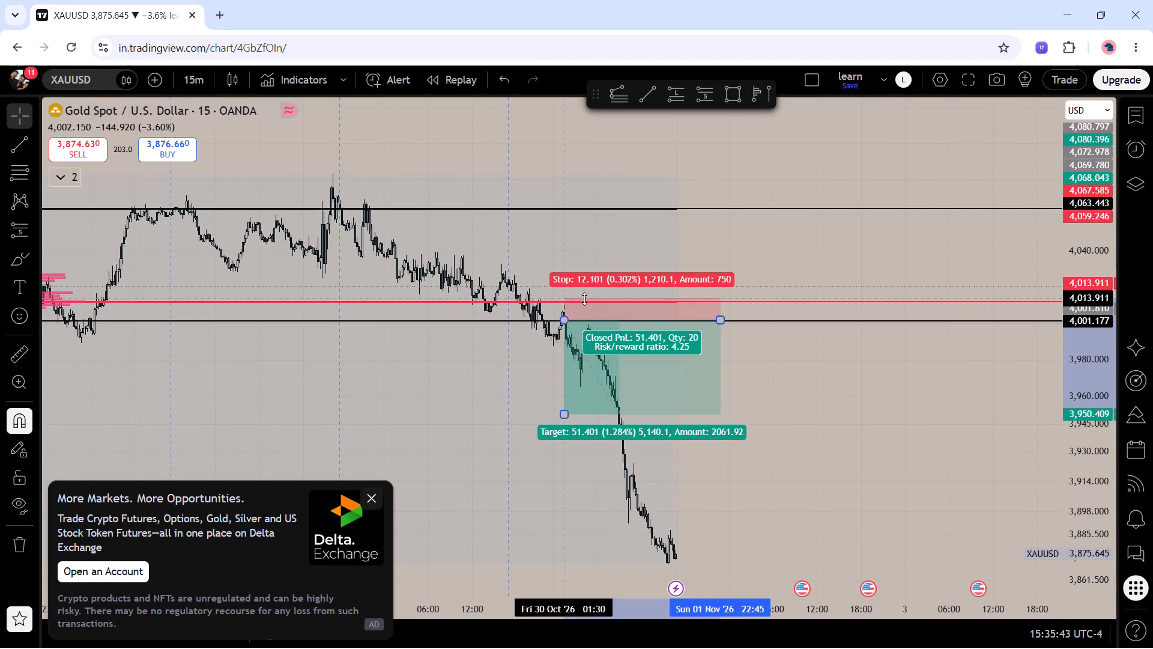
left_click_drag(584, 299, 585, 299)
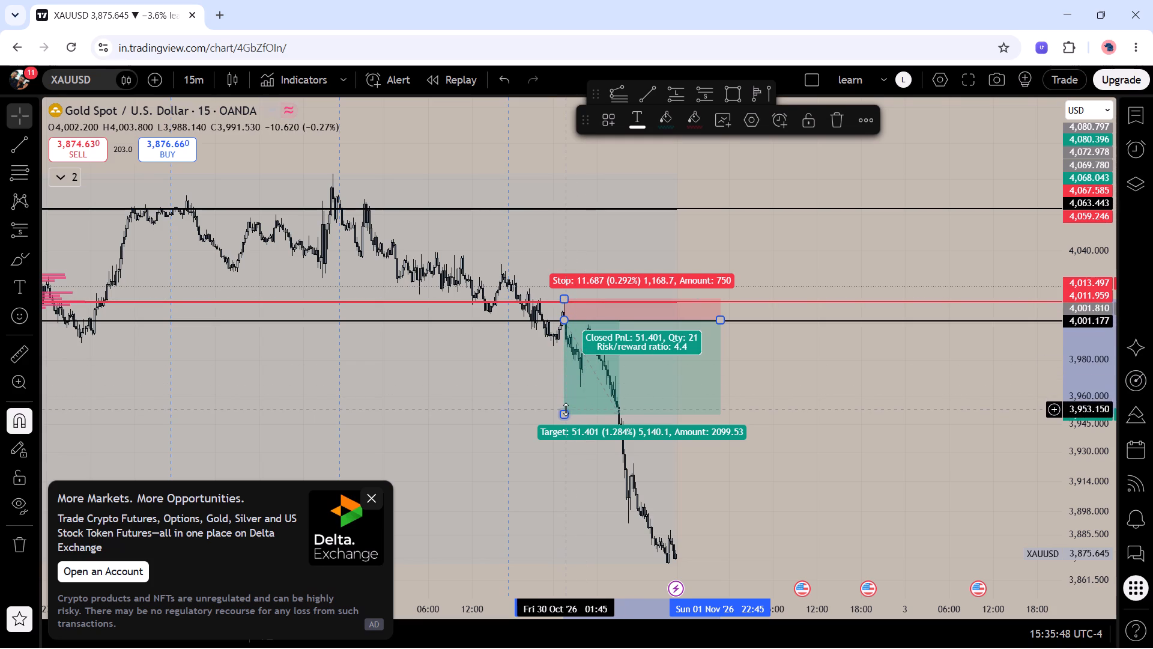
Bring the short position's profit target to about 36.66 points below its entry.
left_click_drag(565, 412, 569, 395)
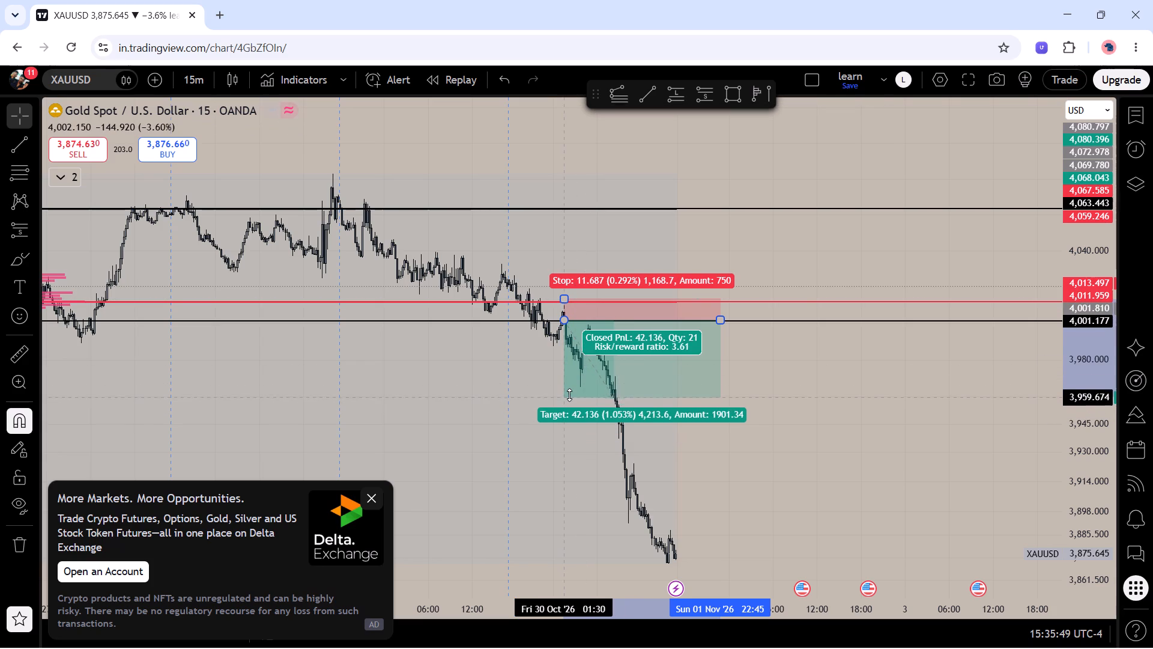
left_click_drag(569, 395, 575, 388)
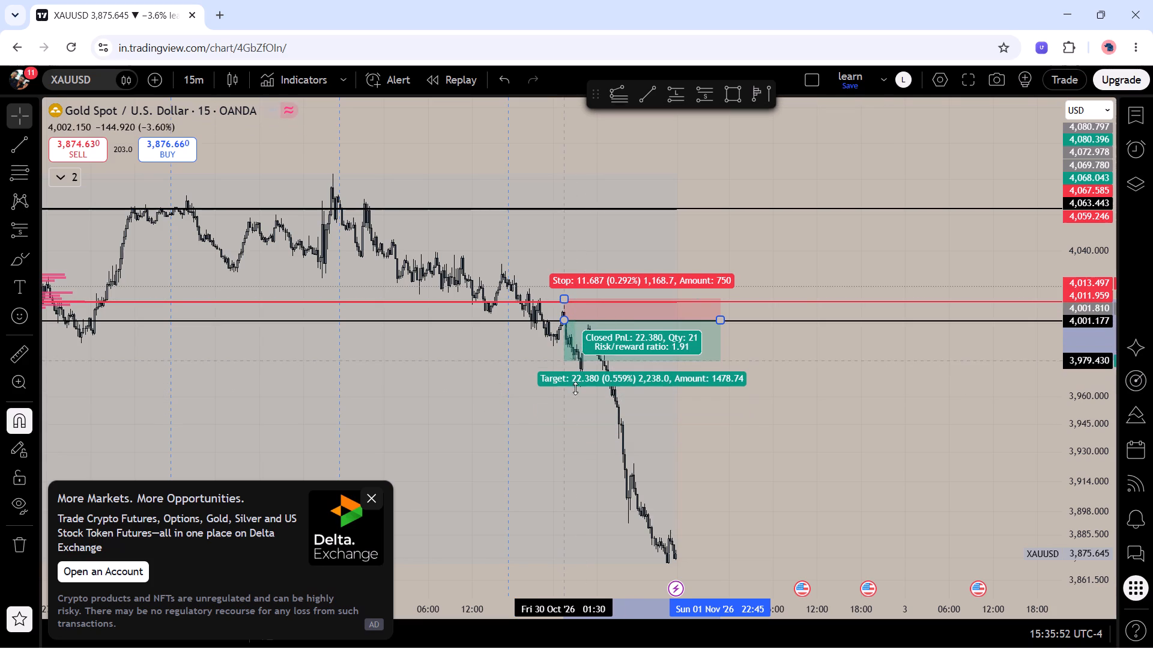
left_click_drag(575, 388, 574, 388)
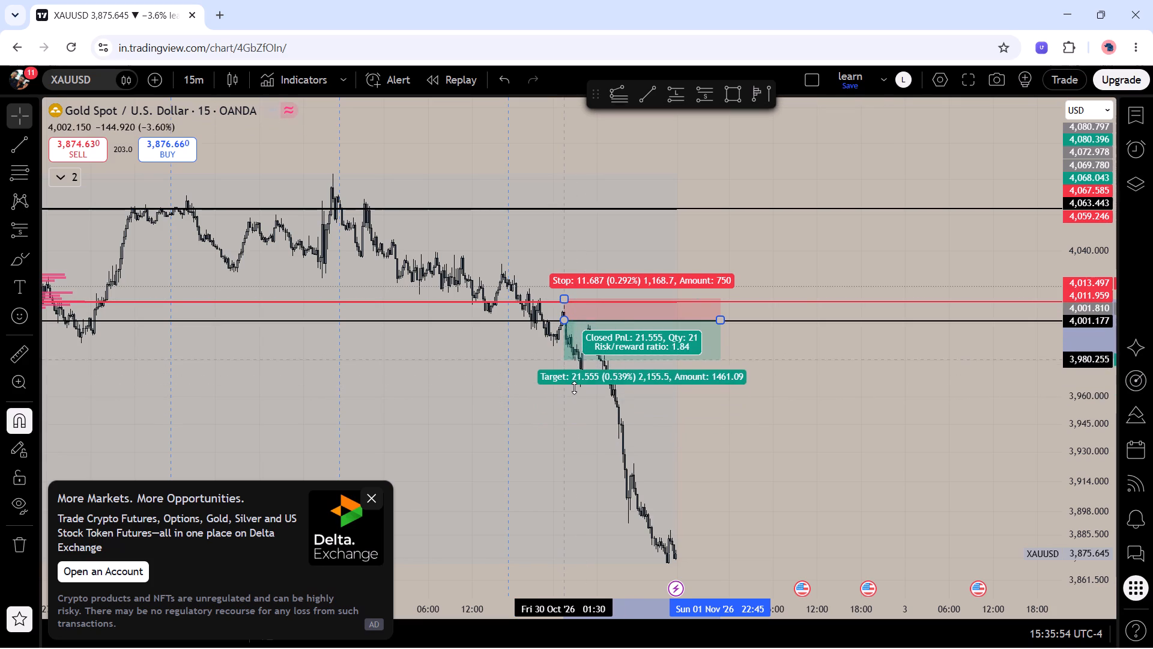
left_click_drag(574, 388, 581, 385)
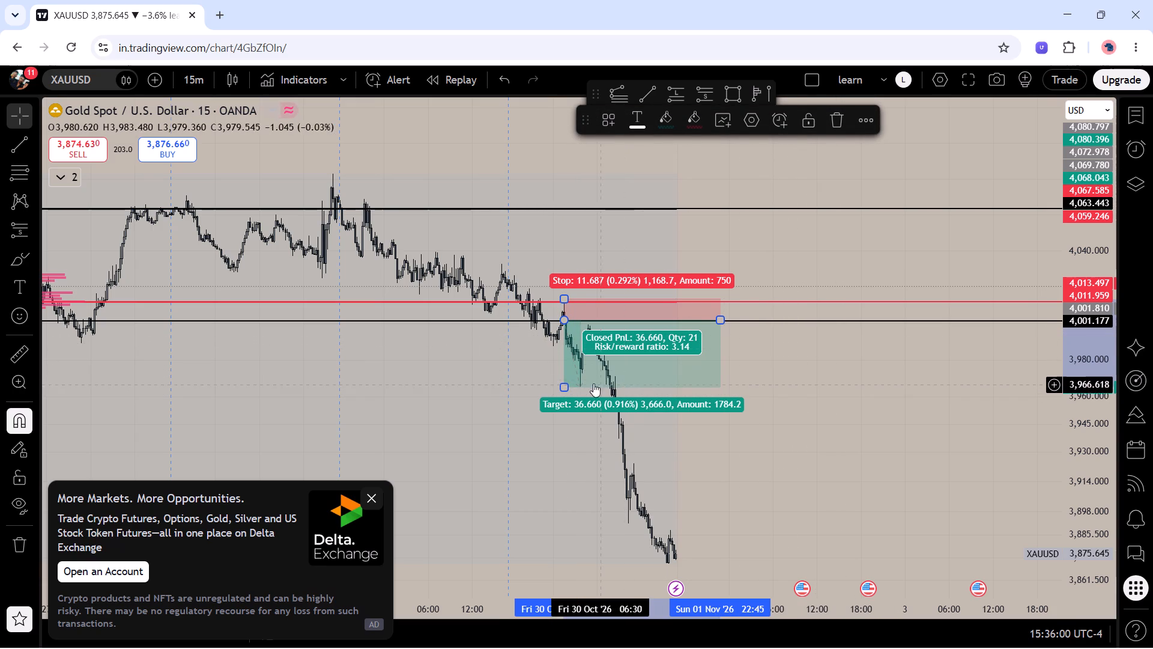
Shift the short position up so its target sits at 3,972.994, and reset its entry to 4,002.150 at 30 October 01:30.
left_click_drag(570, 382, 570, 372)
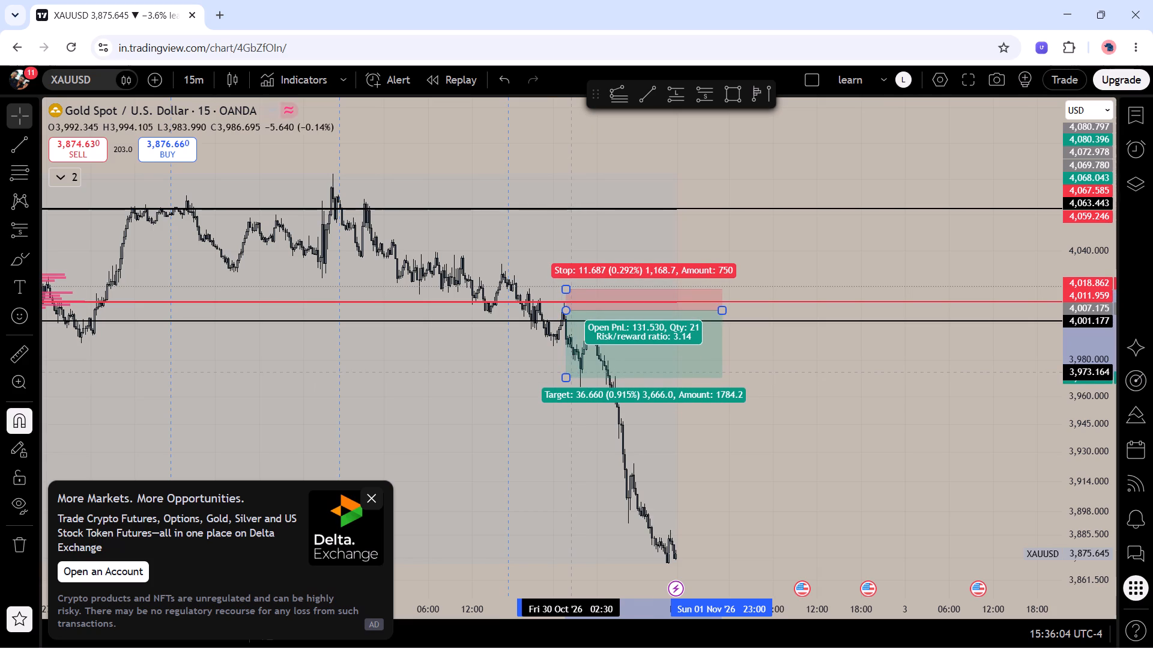
left_click_drag(570, 372, 569, 368)
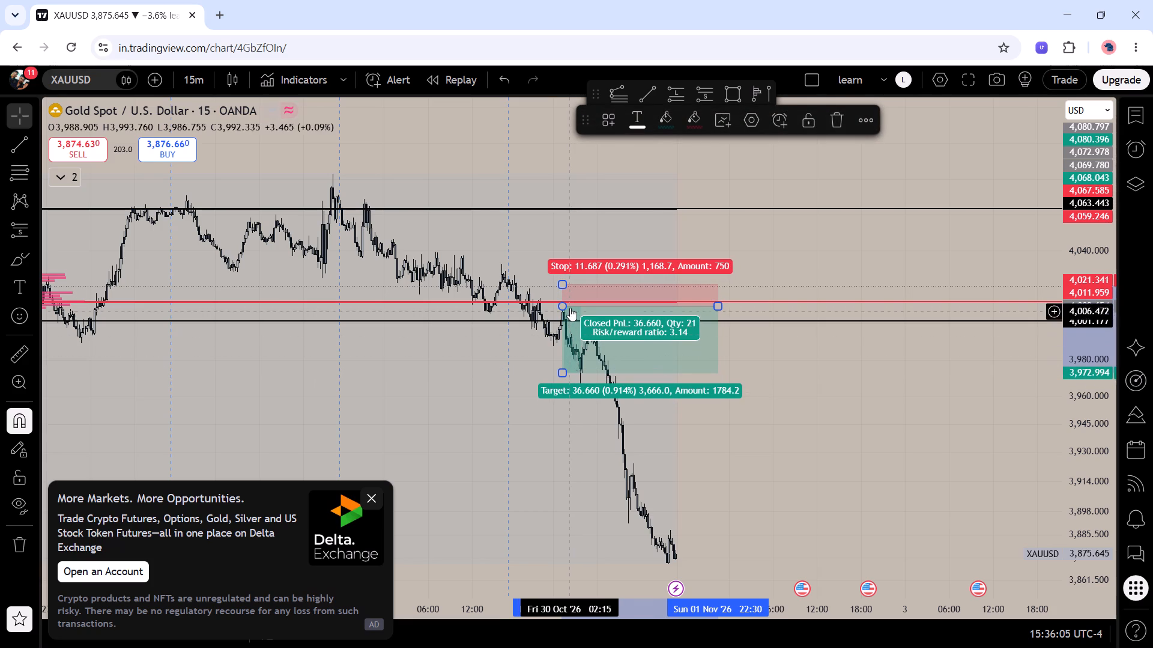
left_click_drag(564, 306, 564, 308)
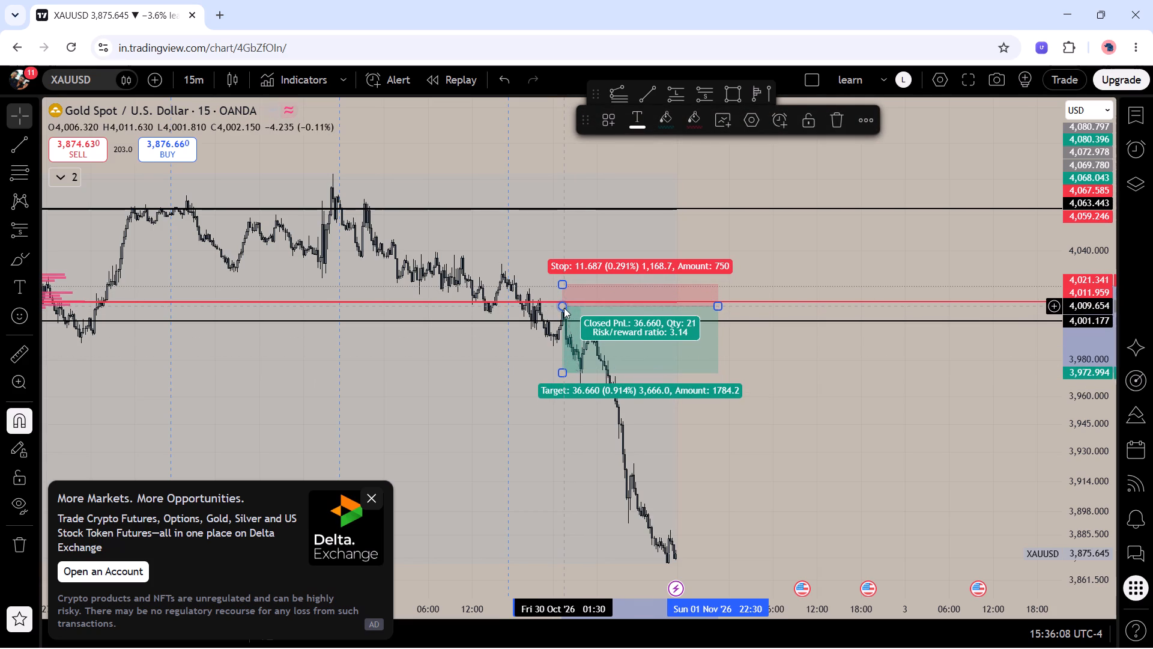
left_click_drag(564, 308, 564, 319)
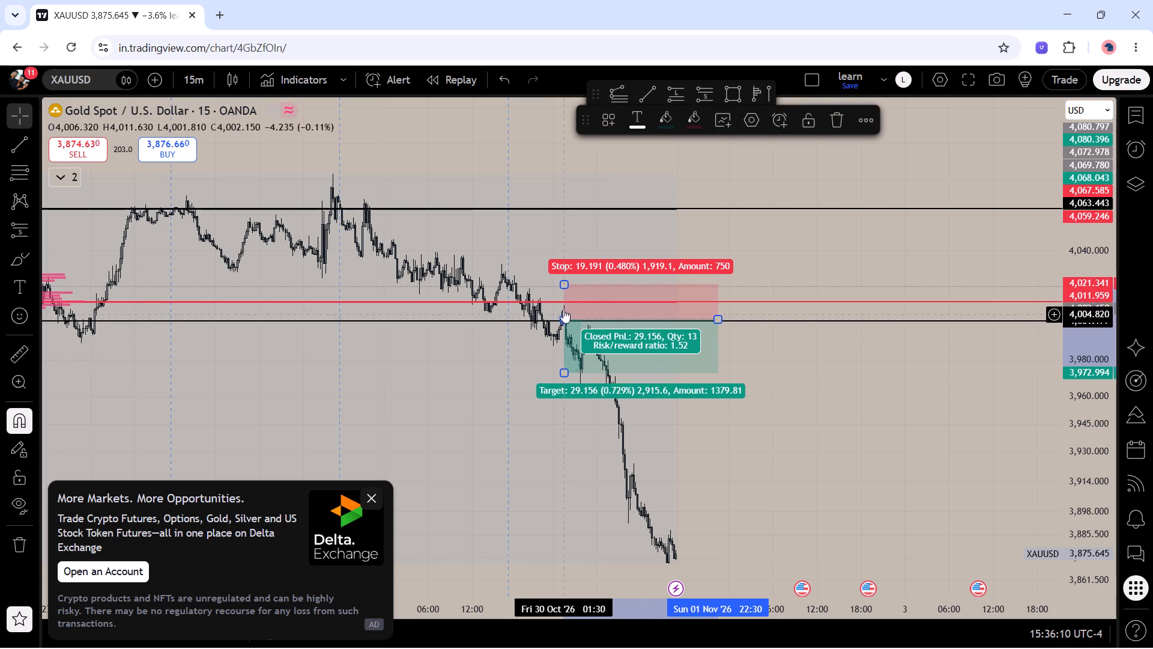
Set the short position's stop to 4,015.152, just above the red point of control line.
left_click_drag(565, 281, 566, 294)
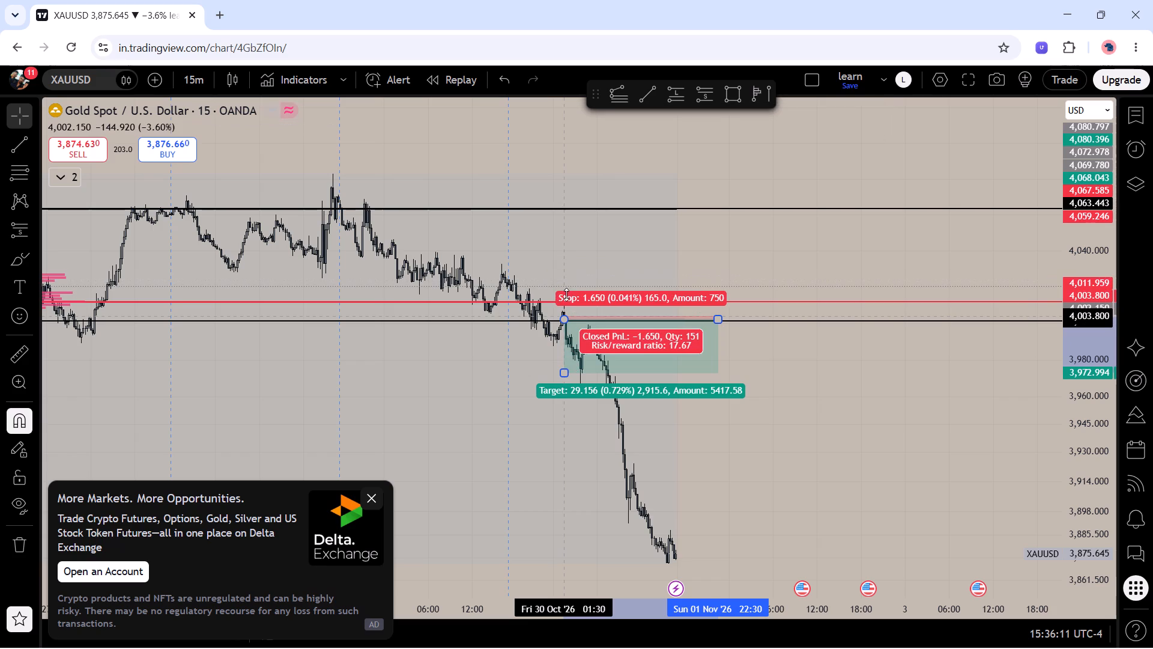
left_click_drag(566, 294, 567, 295)
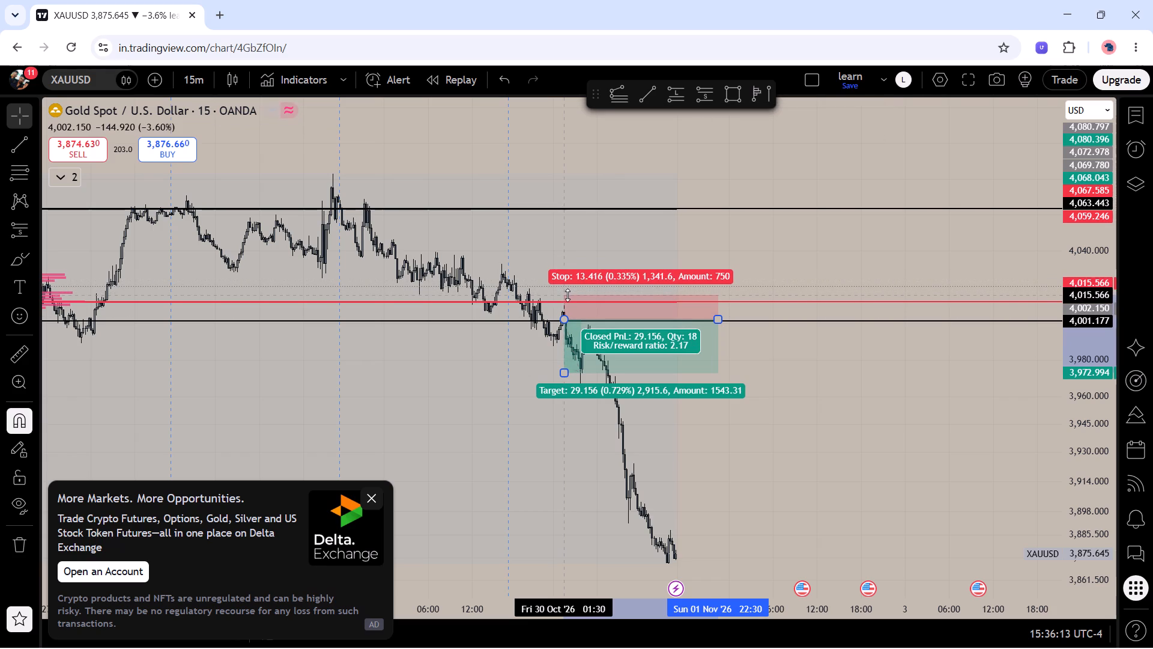
left_click_drag(567, 295, 567, 296)
left_click(875, 404)
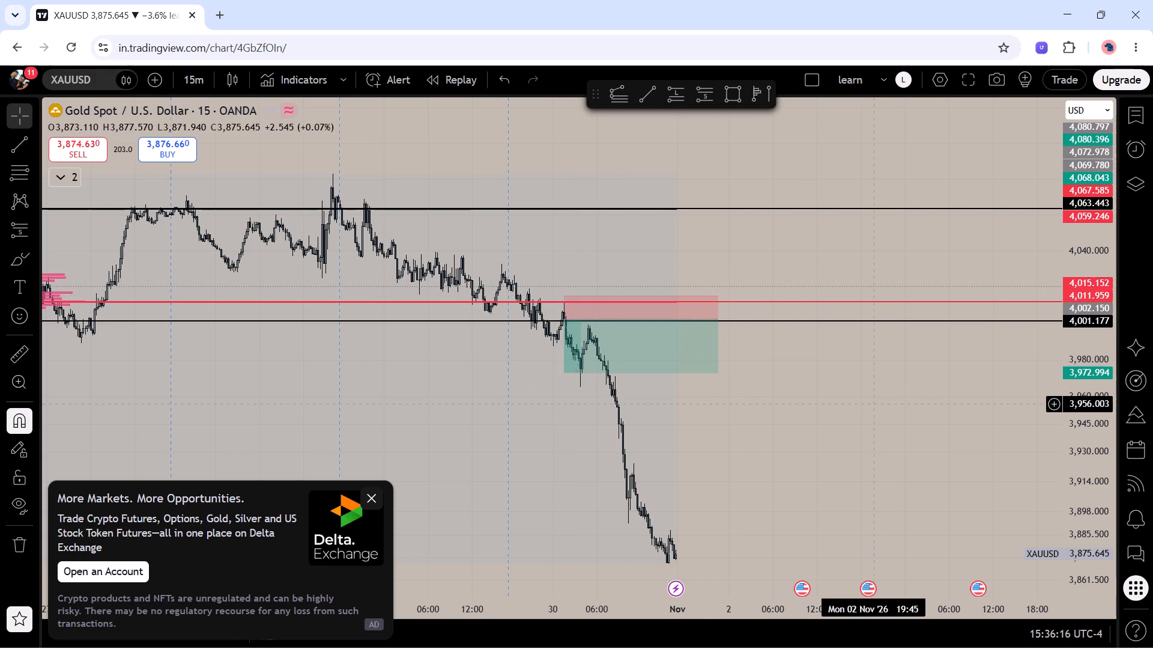
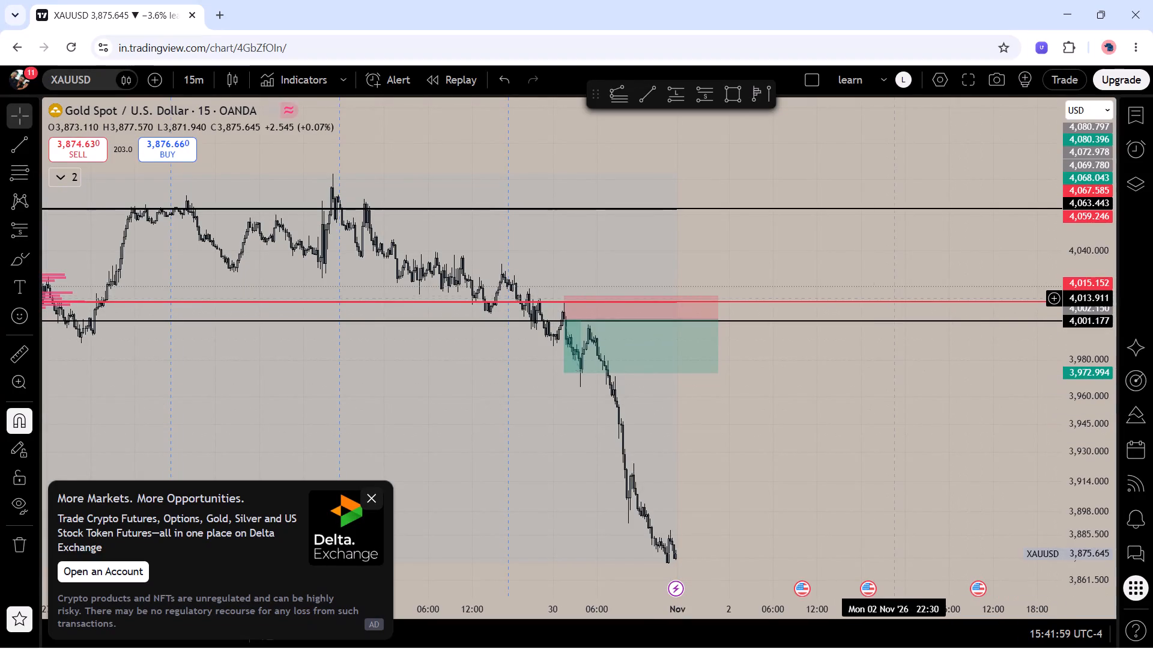
Delete the short position drawn at 30 October 01:30 below the red point of control line.
left_click(705, 315)
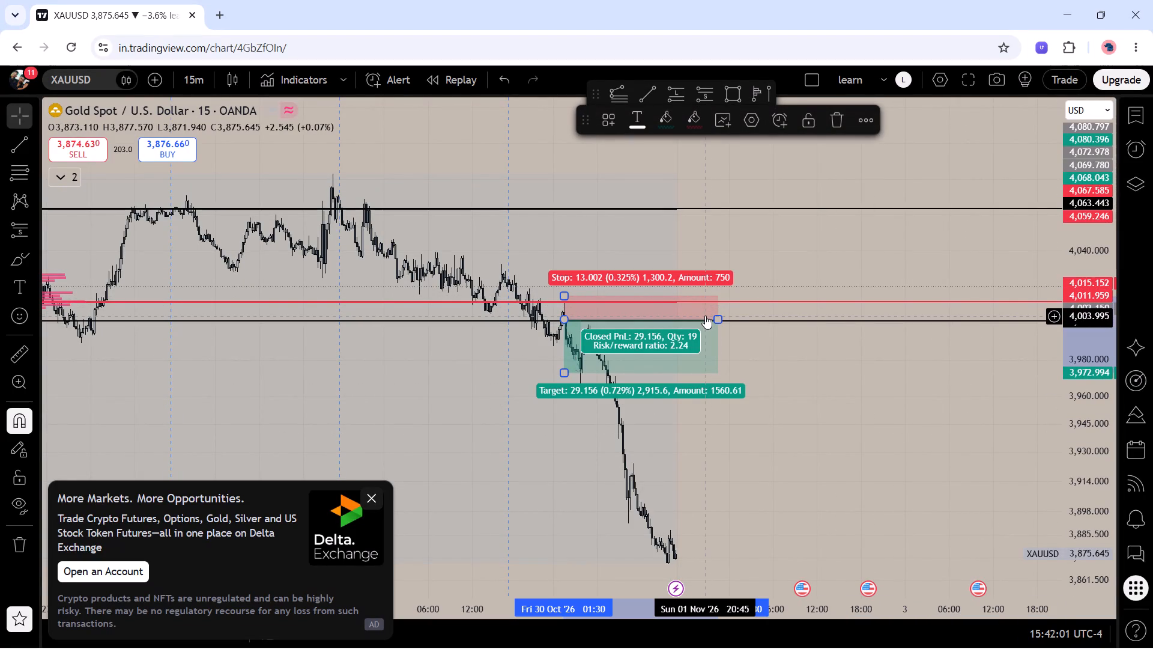
left_click(835, 113)
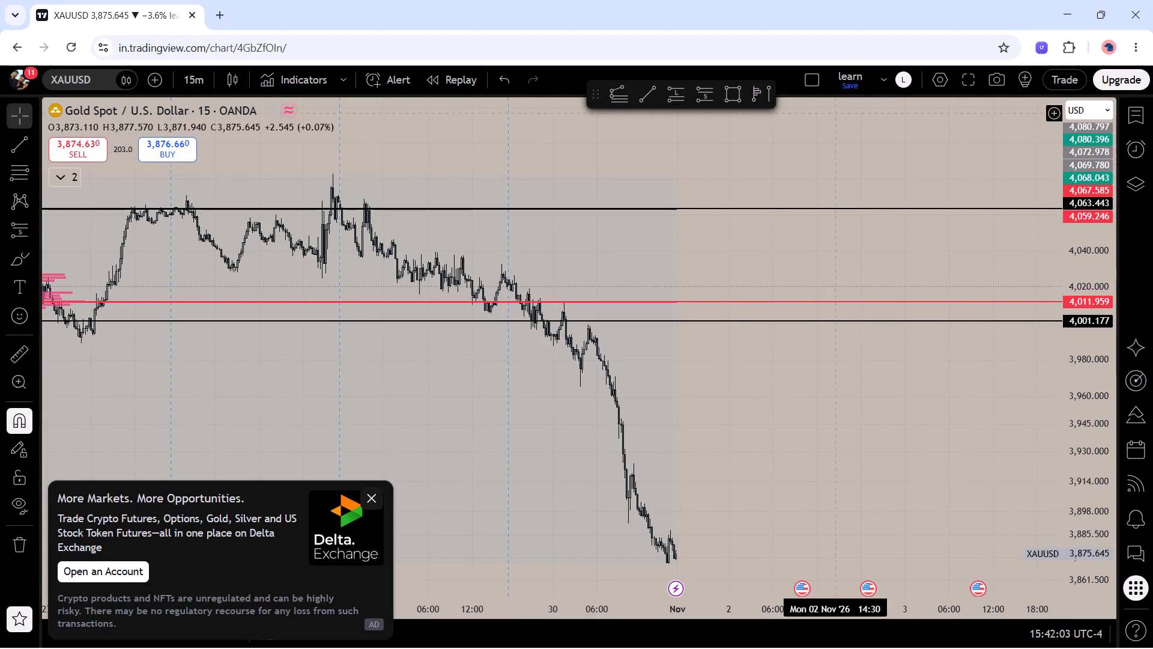